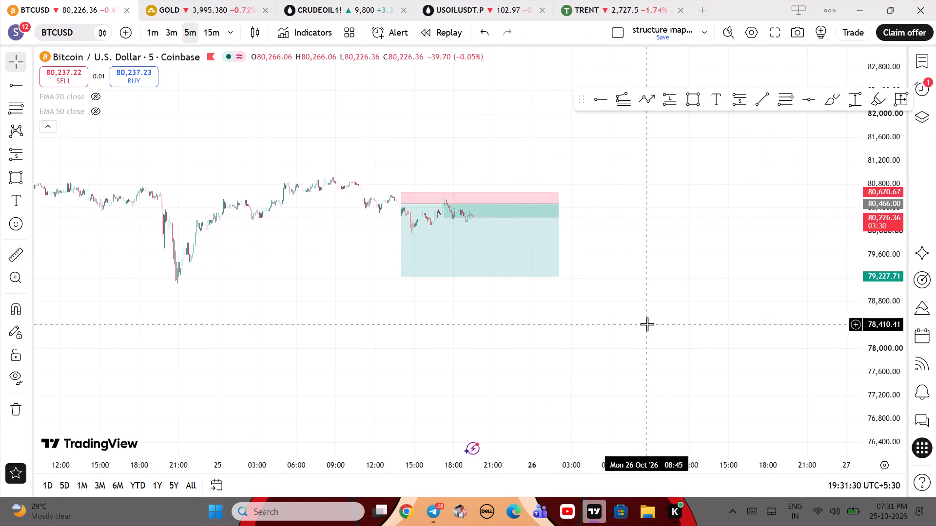
Examine the BTCUSD 5-minute price action before and around the short position drawn on 25 October.
scroll(647, 324, "left", 1)
left_click_drag(881, 415, 863, 242)
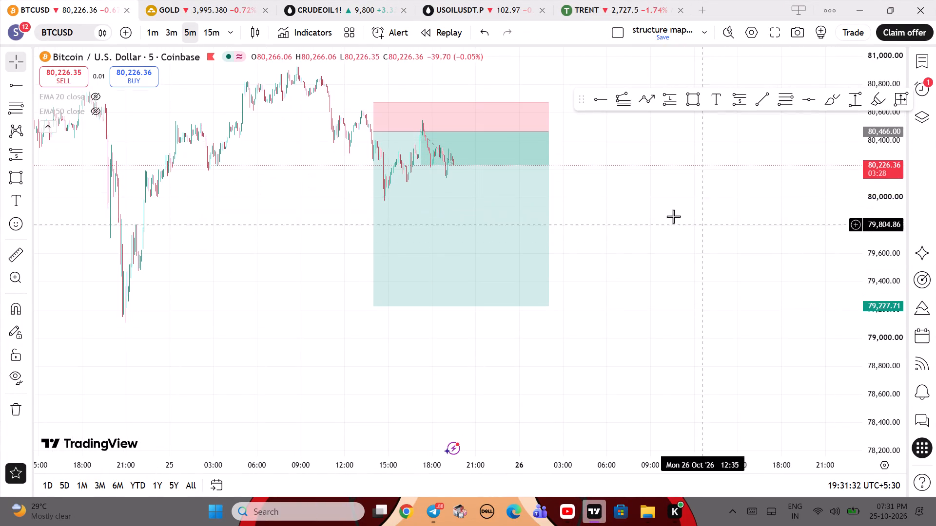
left_click_drag(665, 212, 693, 288)
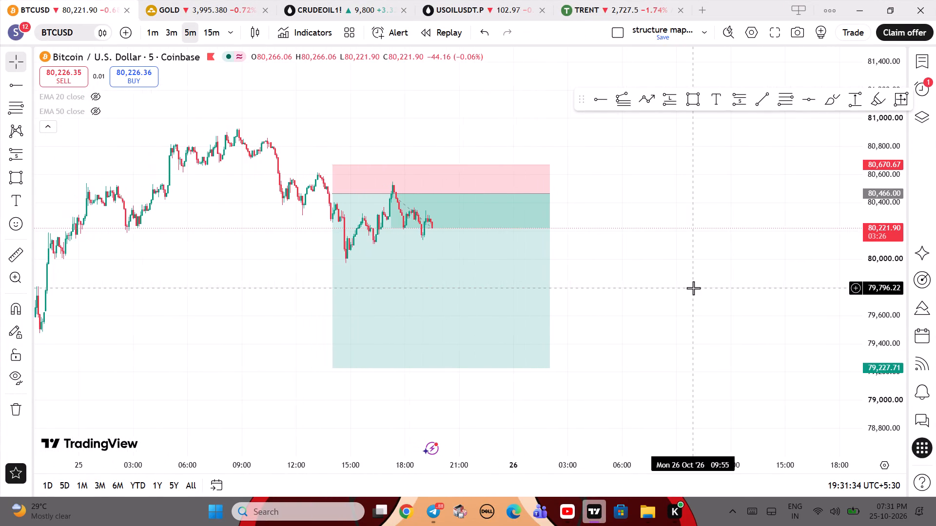
left_click_drag(246, 290, 306, 290)
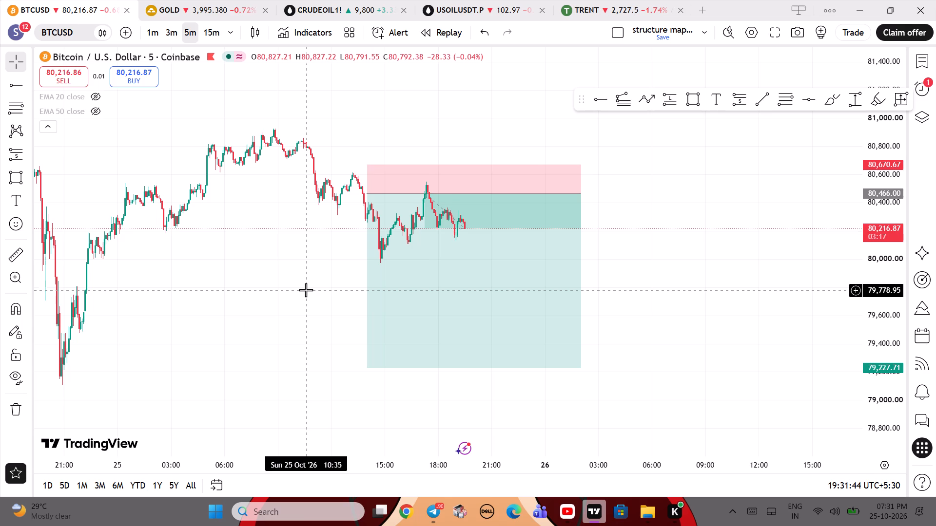
left_click(250, 246)
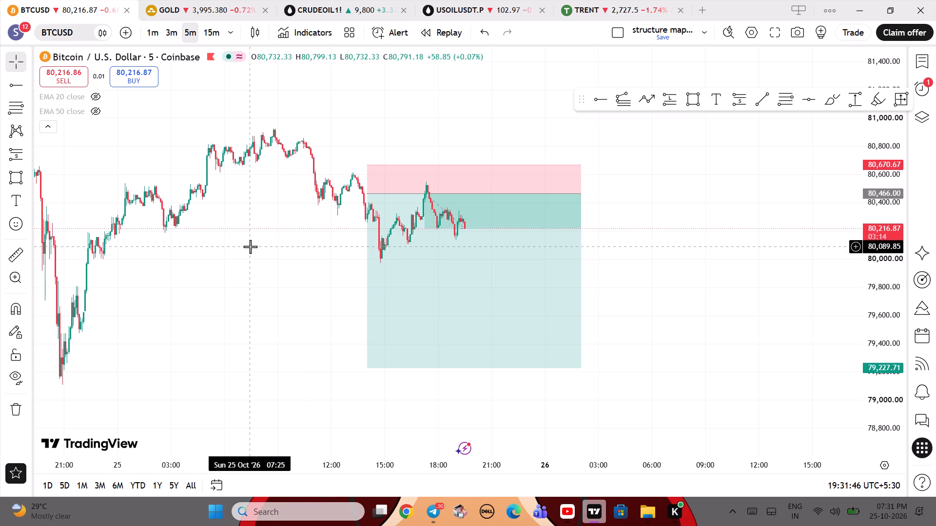
left_click(289, 261)
left_click_drag(289, 261, 372, 265)
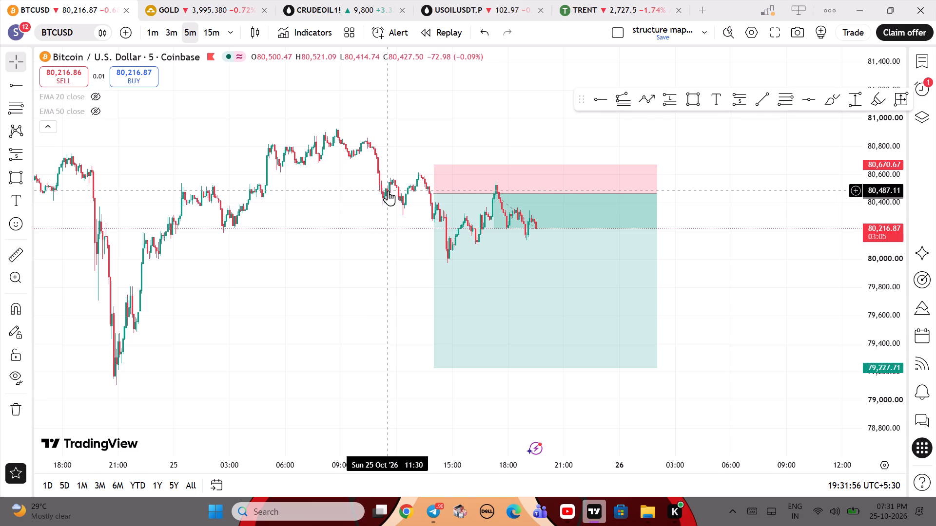
left_click_drag(355, 176, 366, 191)
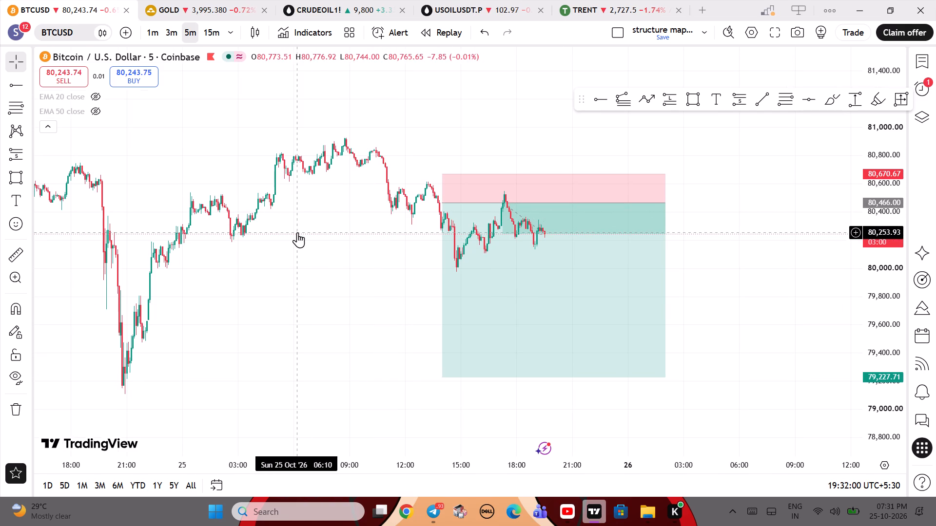
left_click_drag(297, 232, 324, 241)
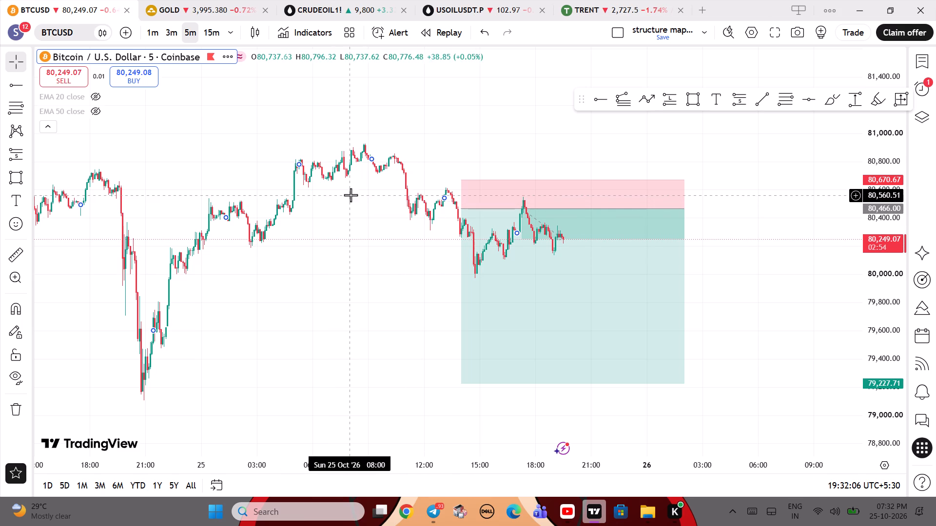
left_click_drag(351, 195, 366, 203)
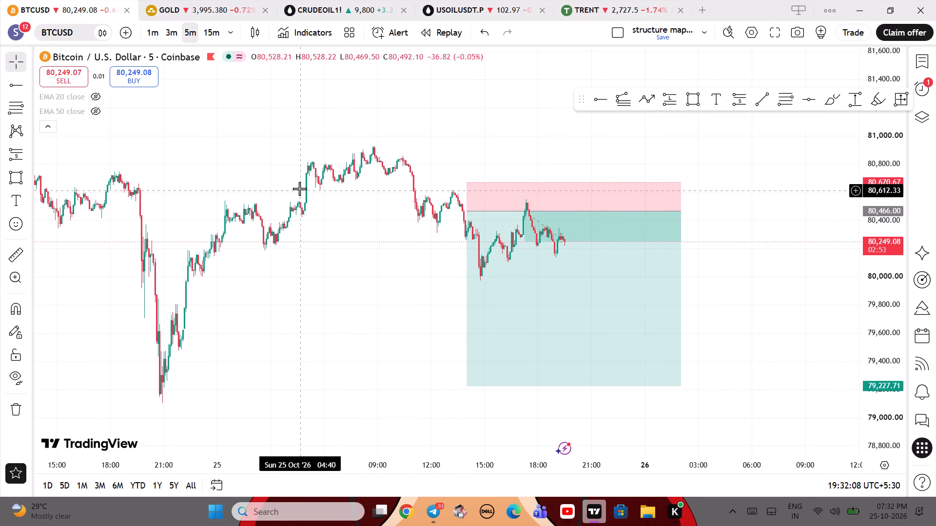
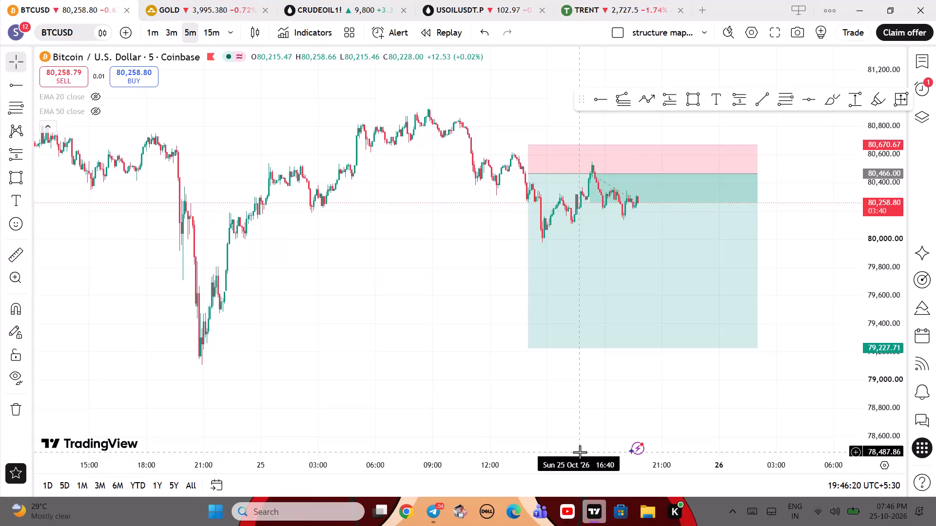
Draw a Fib retracement across the 24 October price action, from about 80,396 at 03:20 up to about 81,083 at 20:25.
left_click_drag(328, 309, 369, 323)
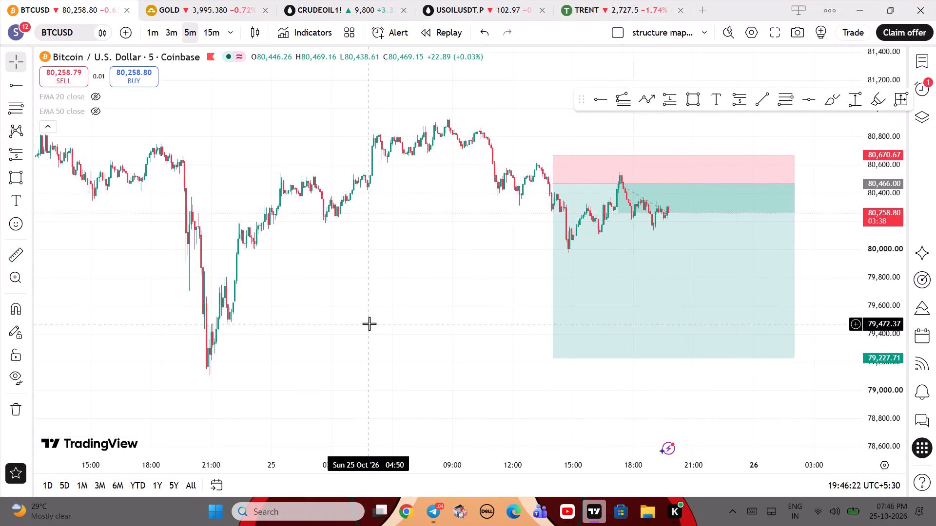
left_click_drag(303, 315, 566, 305)
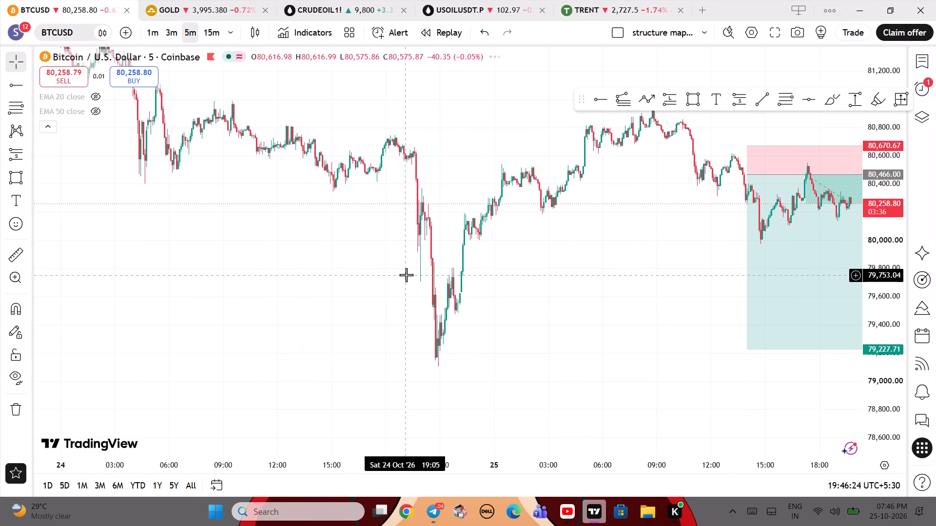
left_click_drag(293, 241, 346, 303)
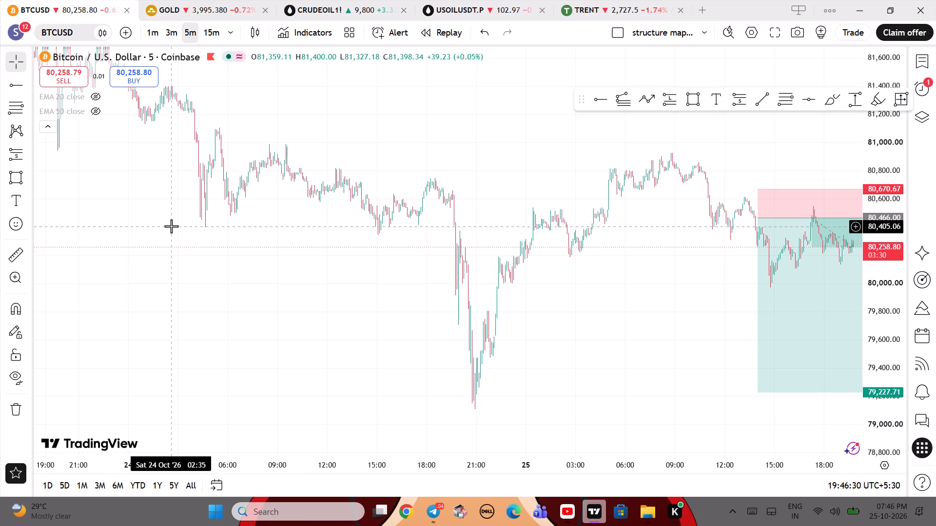
left_click_drag(357, 276, 342, 303)
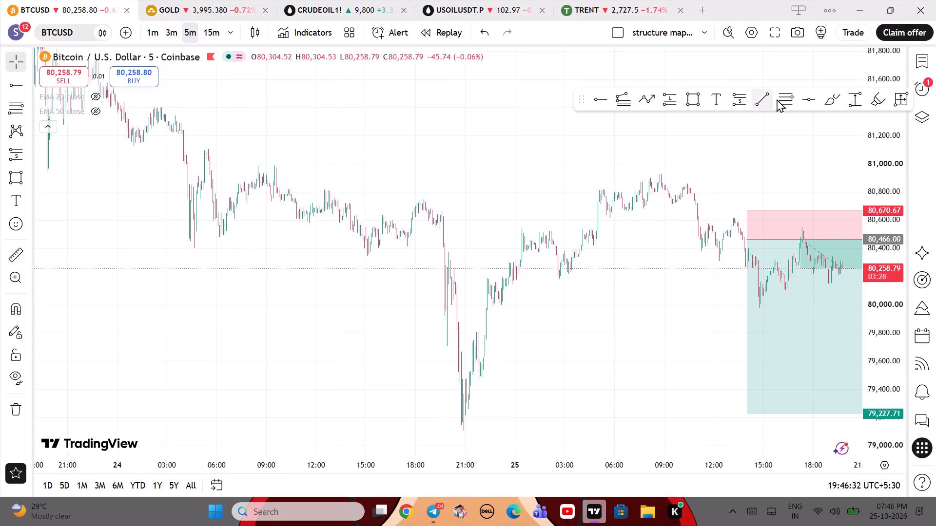
left_click(777, 99)
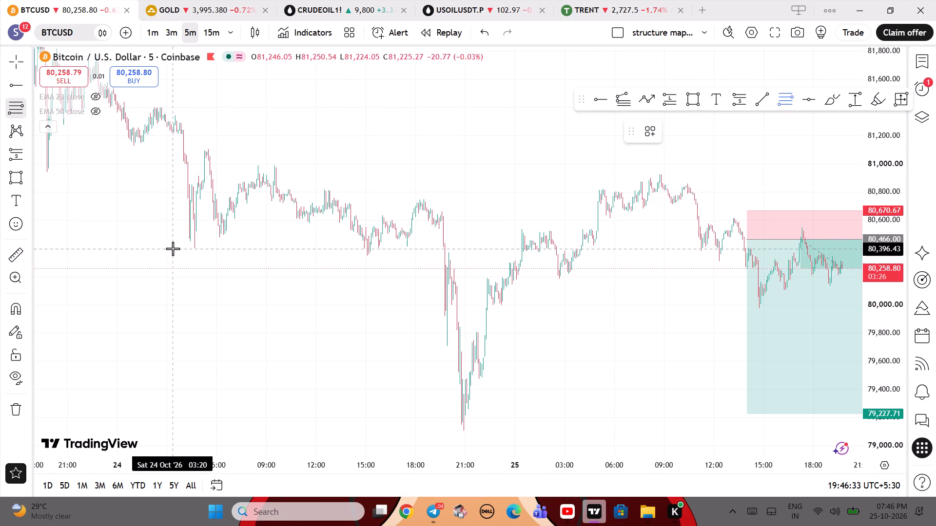
left_click_drag(173, 248, 455, 152)
left_click(455, 152)
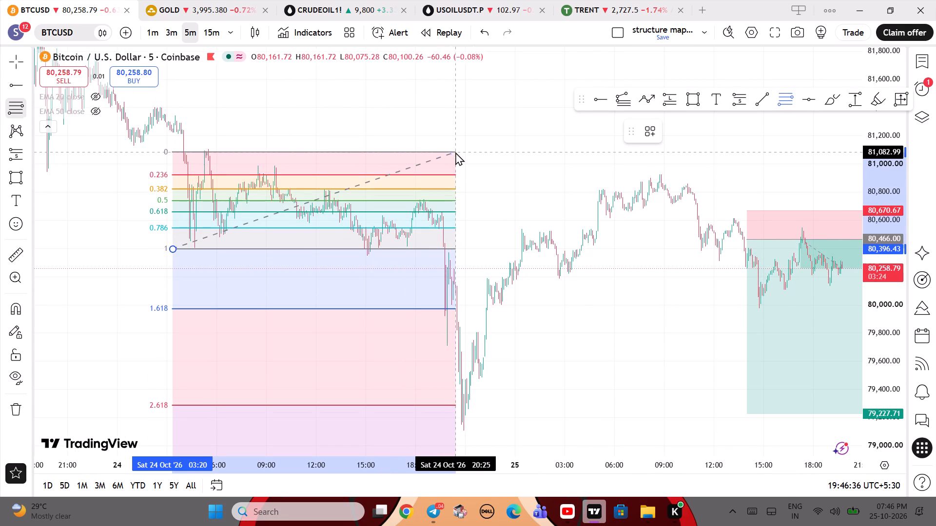
Apply the saved "new sk" drawing template to the Fib retracement.
left_click(657, 126)
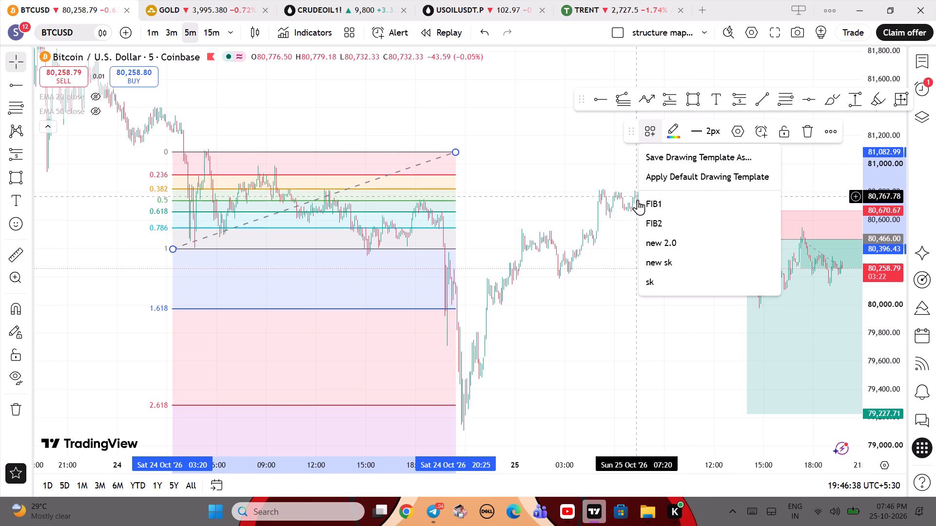
left_click(674, 262)
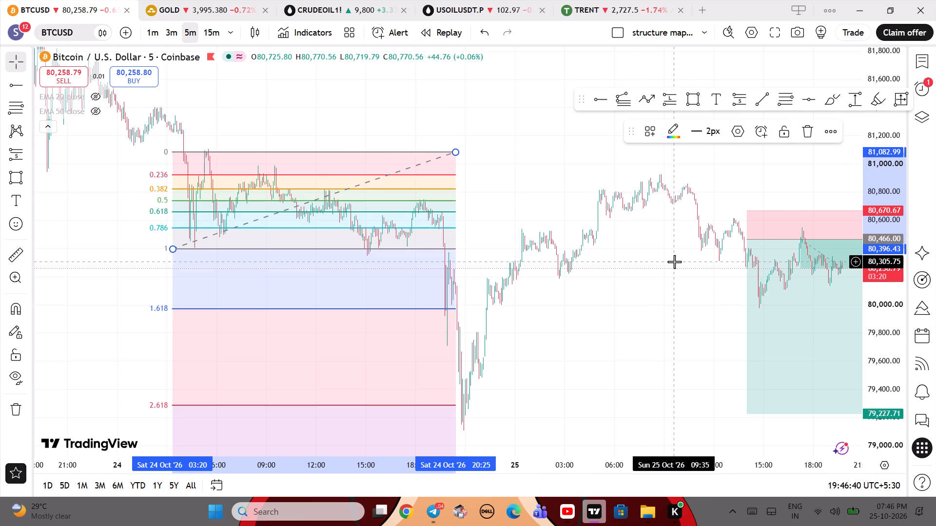
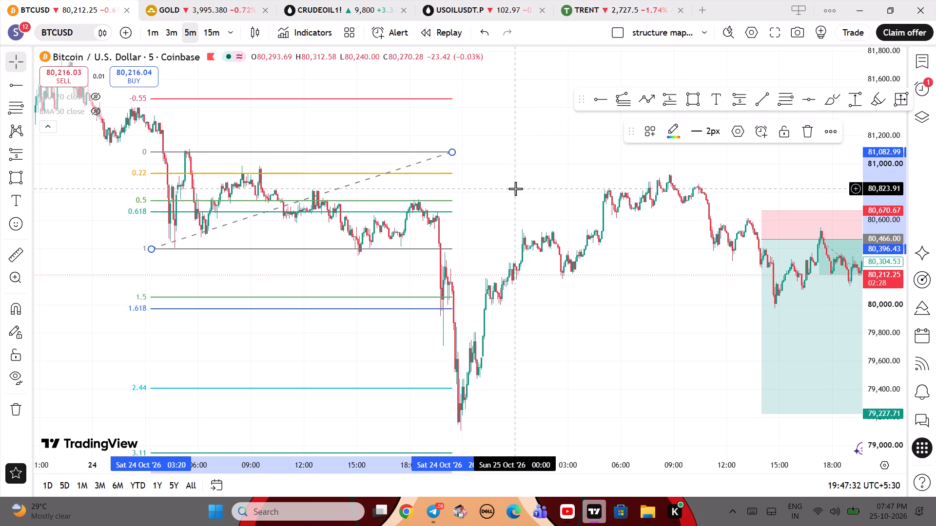
Apply the saved "new 2.0" drawing template to the Fib retracement on the 24 October price action.
left_click_drag(557, 205, 529, 195)
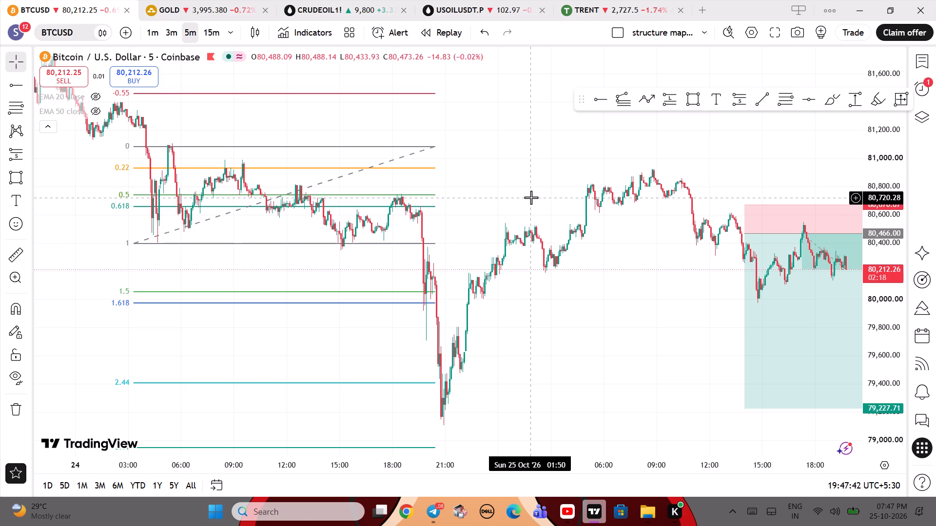
left_click(434, 149)
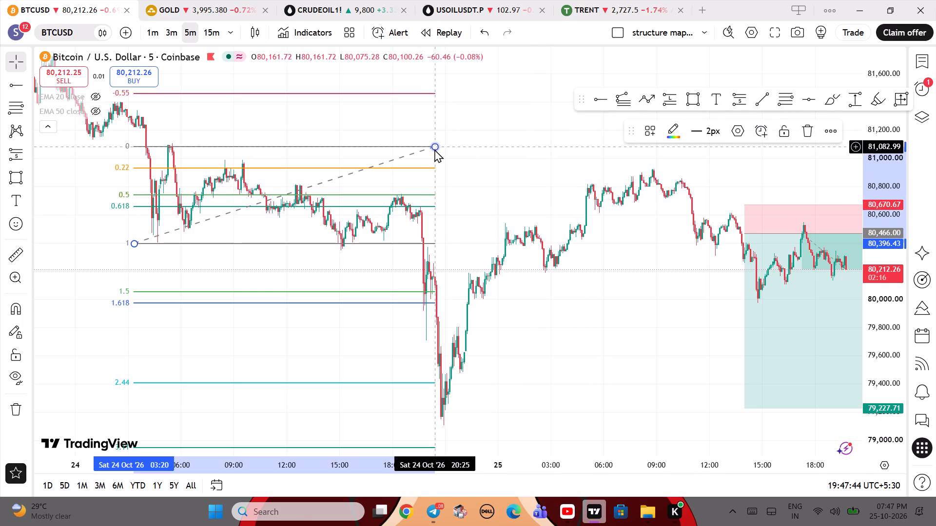
left_click(648, 129)
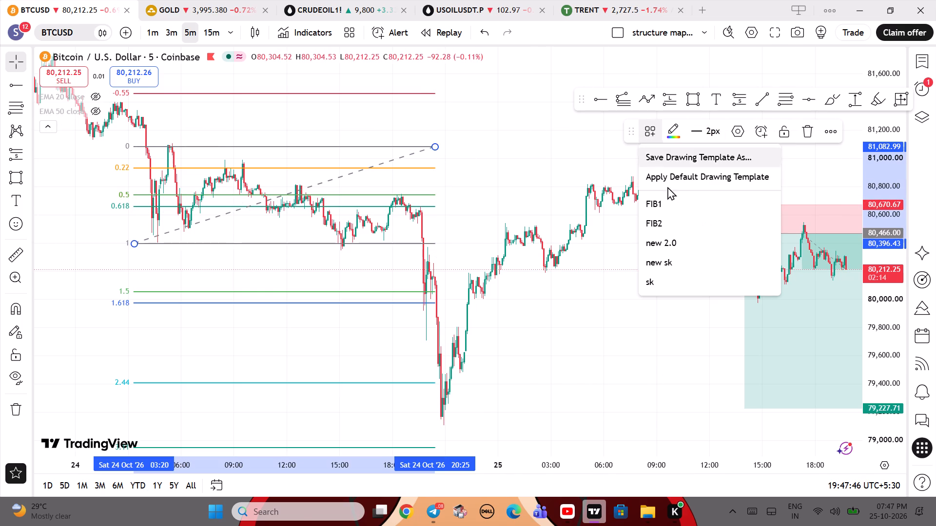
left_click(679, 241)
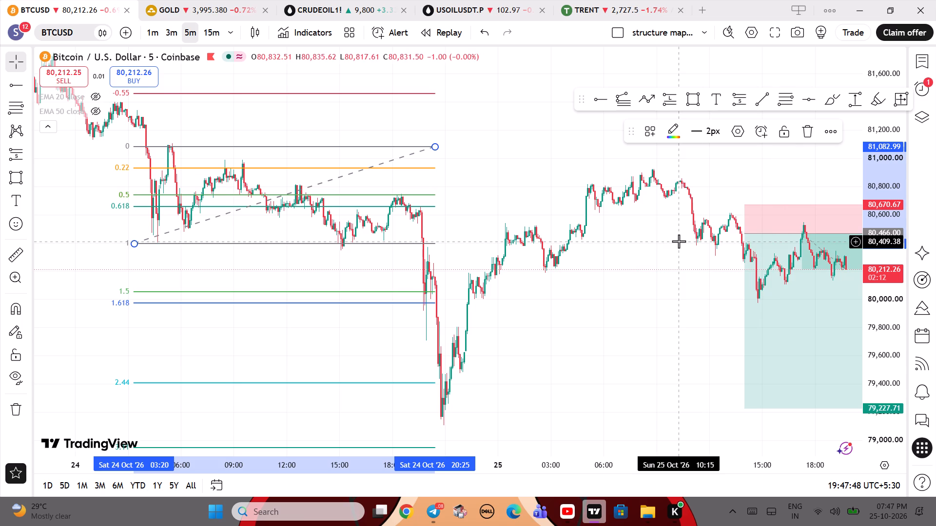
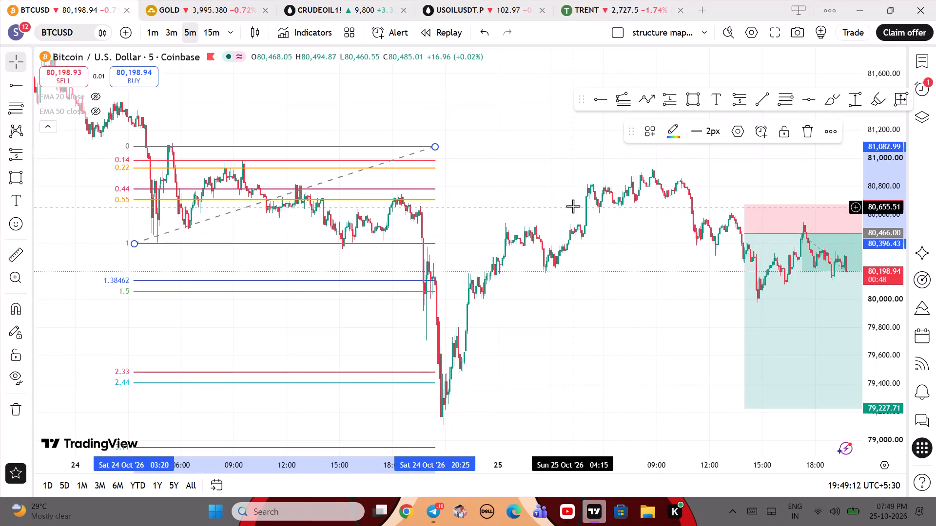
Delete the Fib retracement drawn over the 24 October price move.
left_click_drag(573, 206, 582, 206)
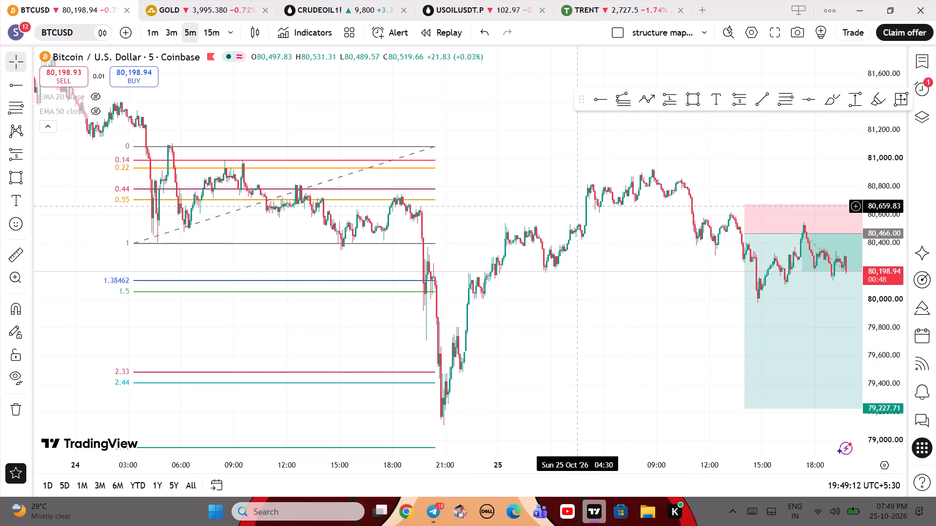
left_click_drag(582, 206, 595, 206)
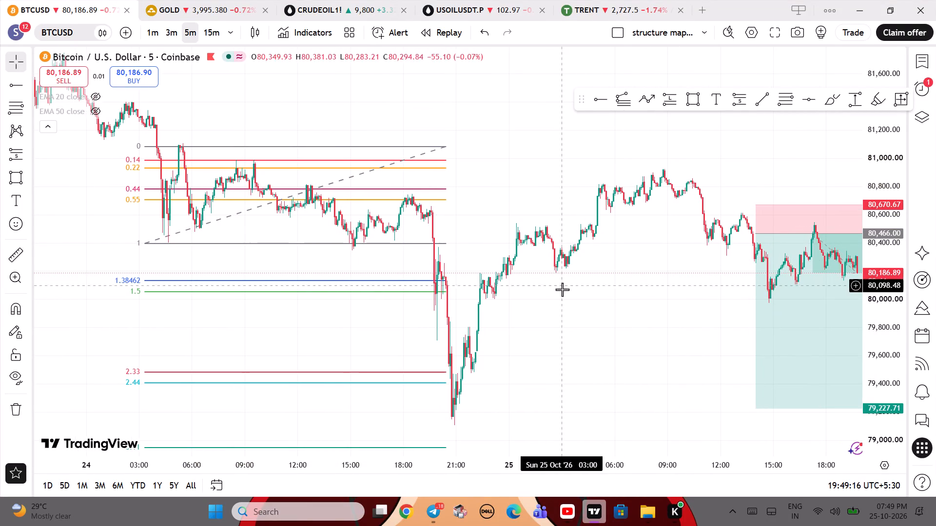
left_click_drag(561, 301, 555, 284)
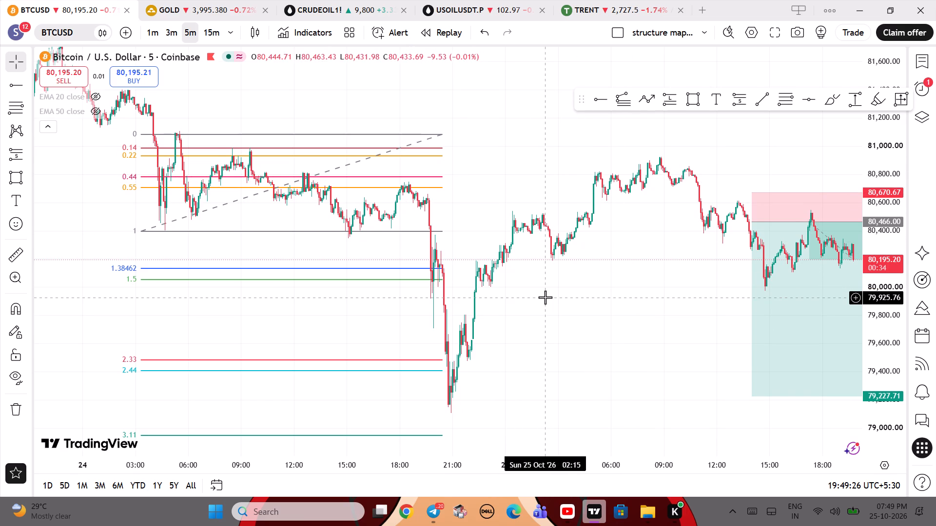
left_click(436, 360)
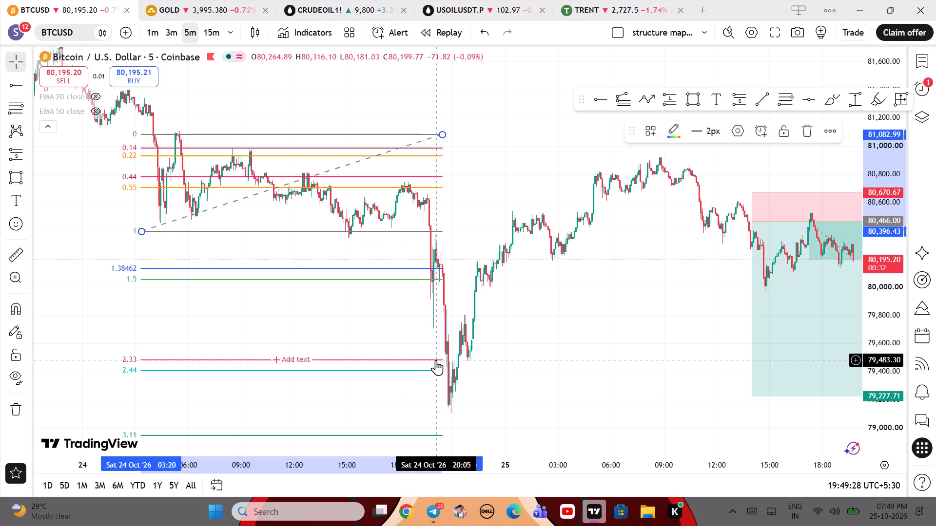
left_click(807, 127)
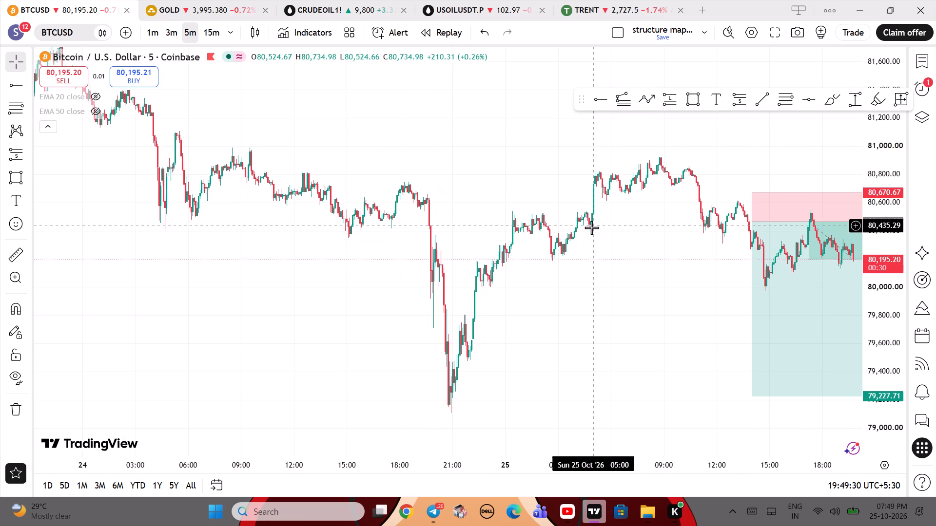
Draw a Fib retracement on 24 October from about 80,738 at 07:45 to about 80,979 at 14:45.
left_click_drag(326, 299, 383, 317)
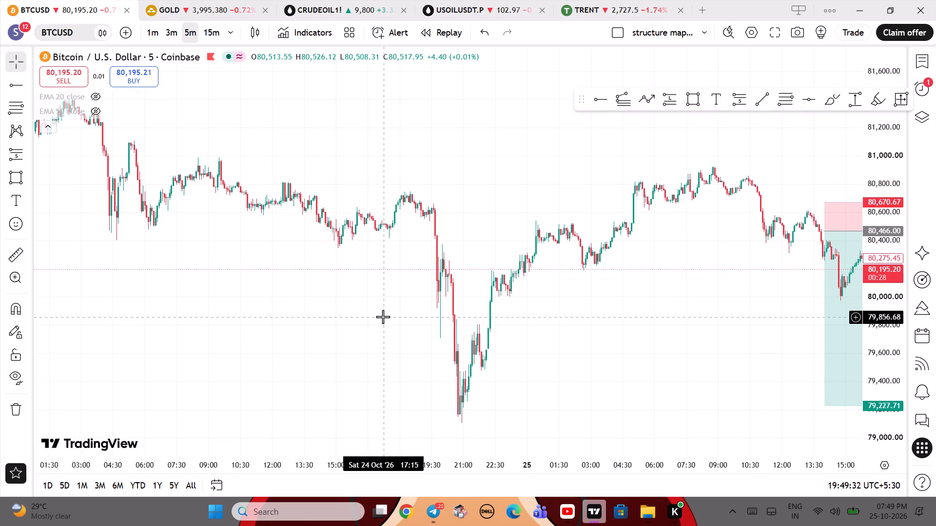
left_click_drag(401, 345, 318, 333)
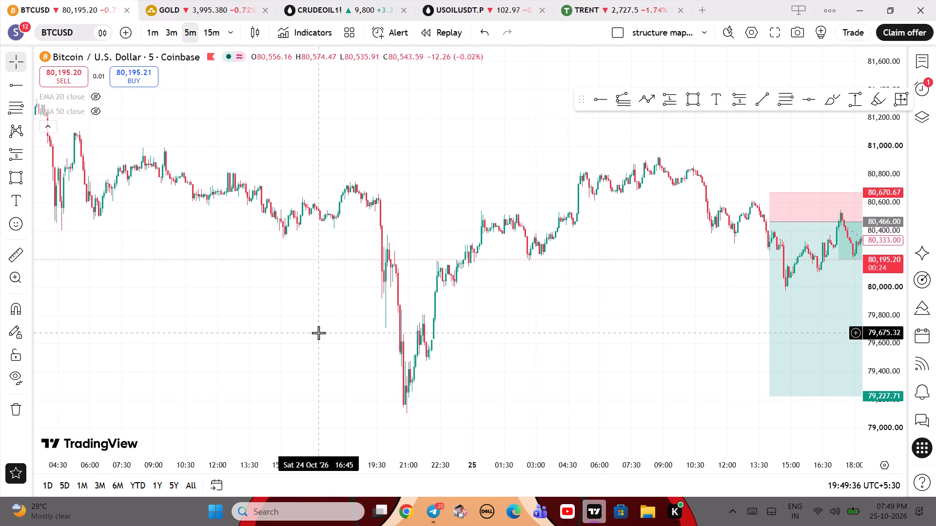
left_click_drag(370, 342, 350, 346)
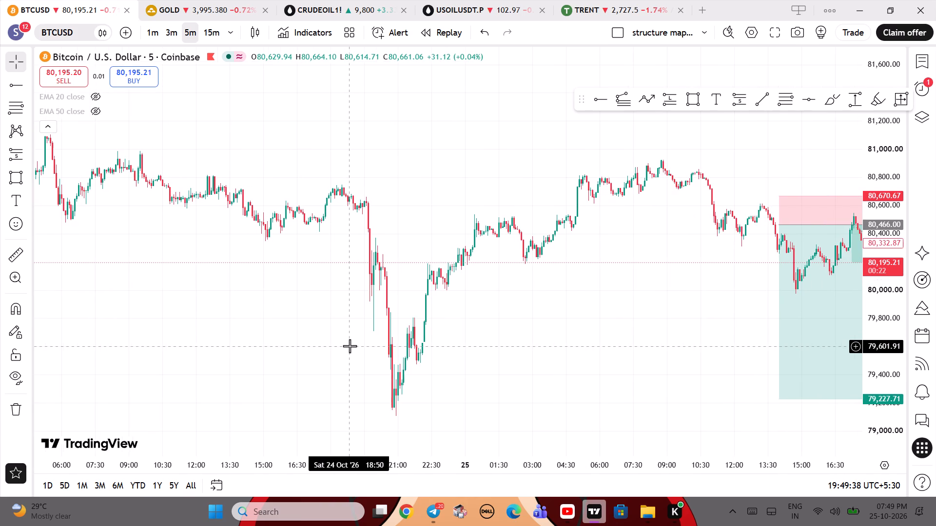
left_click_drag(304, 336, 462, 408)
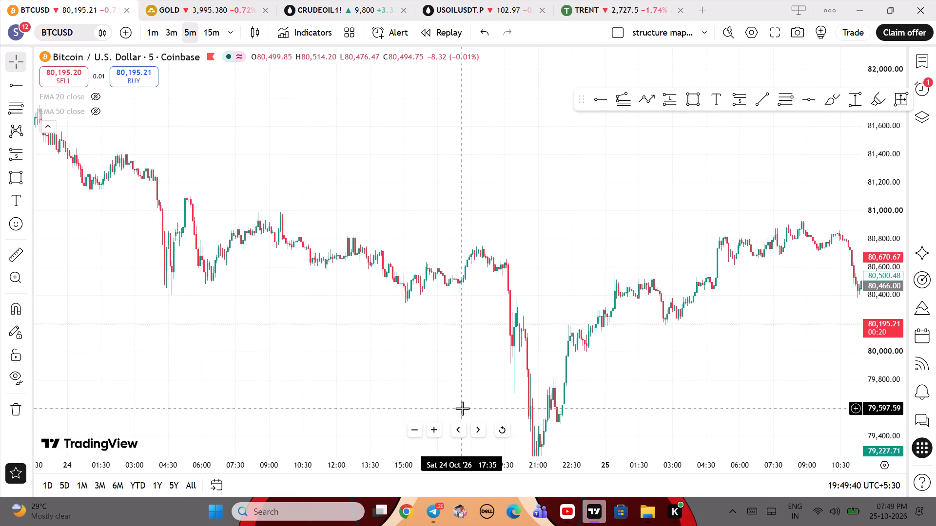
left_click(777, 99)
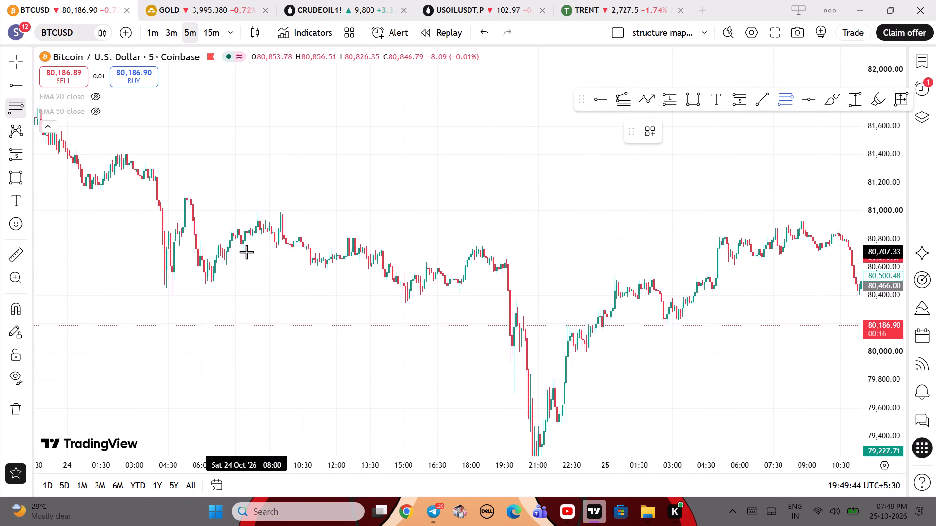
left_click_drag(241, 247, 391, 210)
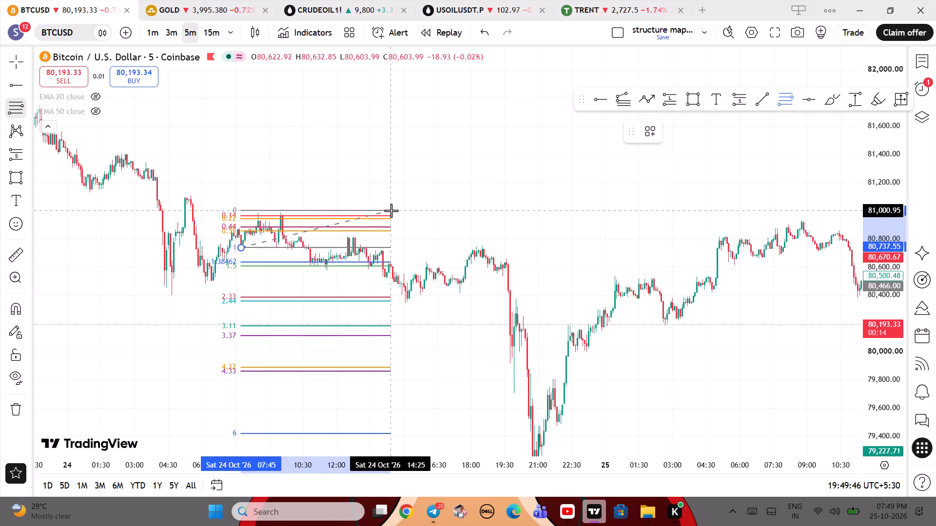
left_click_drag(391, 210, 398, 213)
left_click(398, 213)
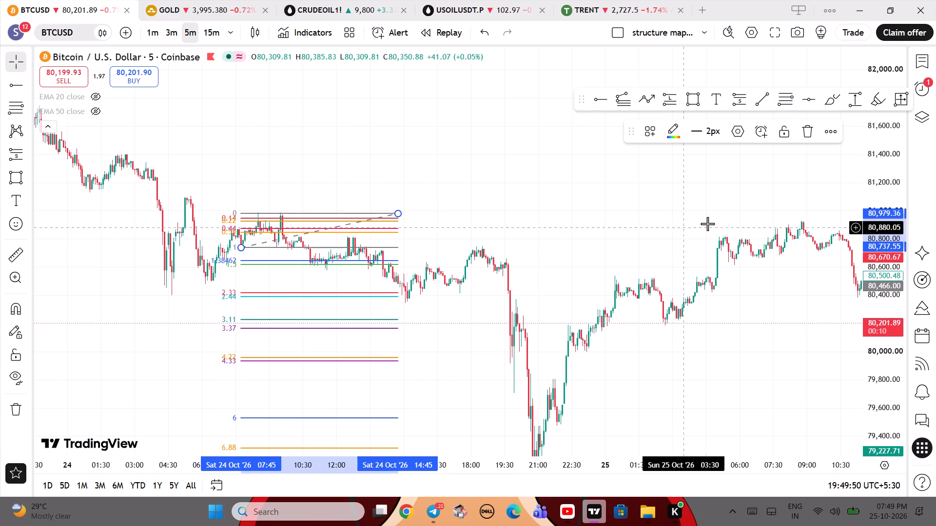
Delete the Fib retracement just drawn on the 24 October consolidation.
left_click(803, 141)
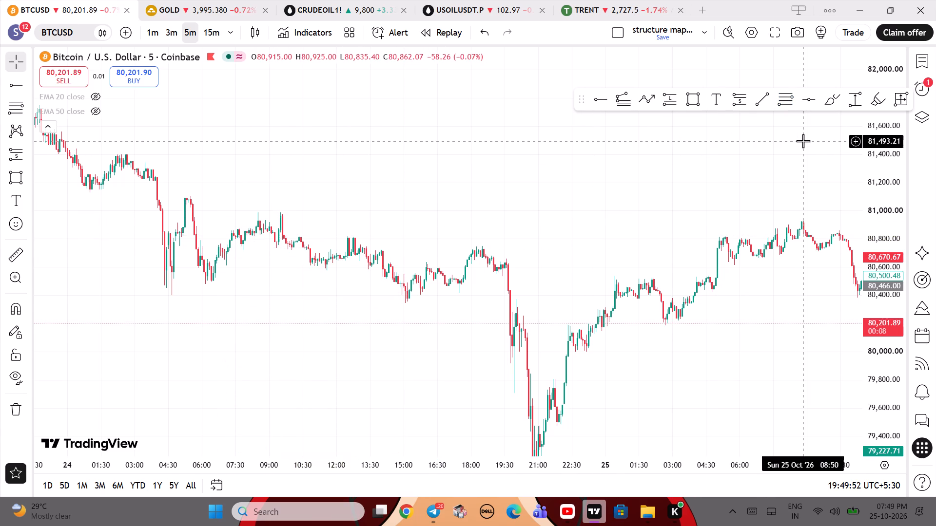
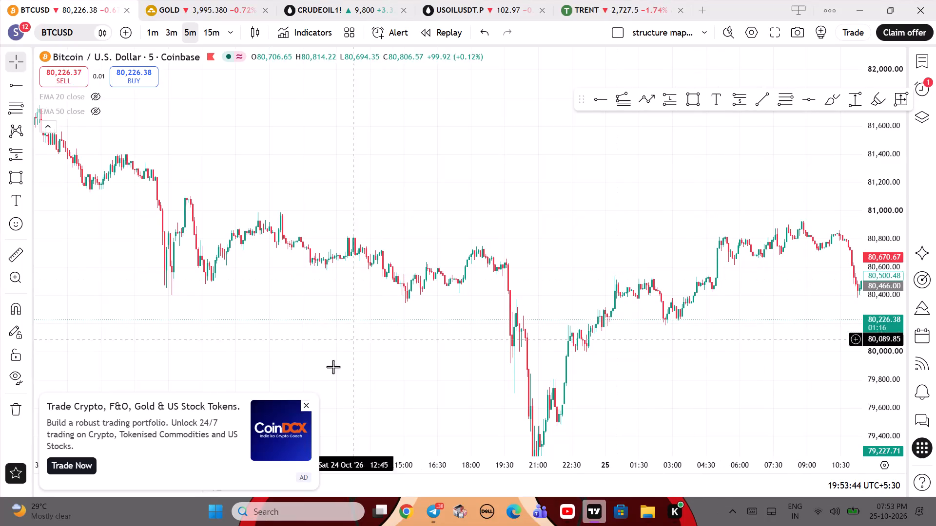
Dismiss the CoinDCX advertisement covering the chart.
left_click(308, 407)
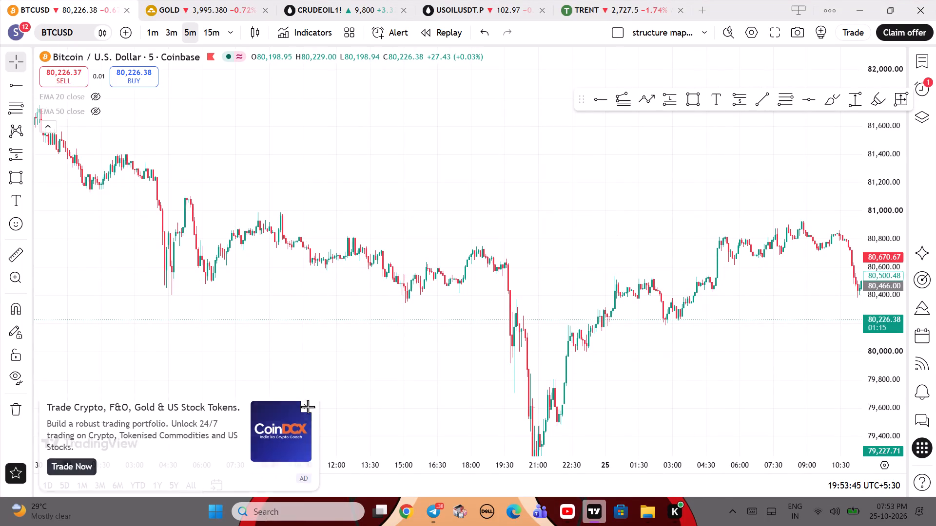
Draw a Fib retracement from about 81,364 at 21:55 on 22 October to about 80,932 at 02:50 on 23 October.
left_click_drag(756, 334, 345, 257)
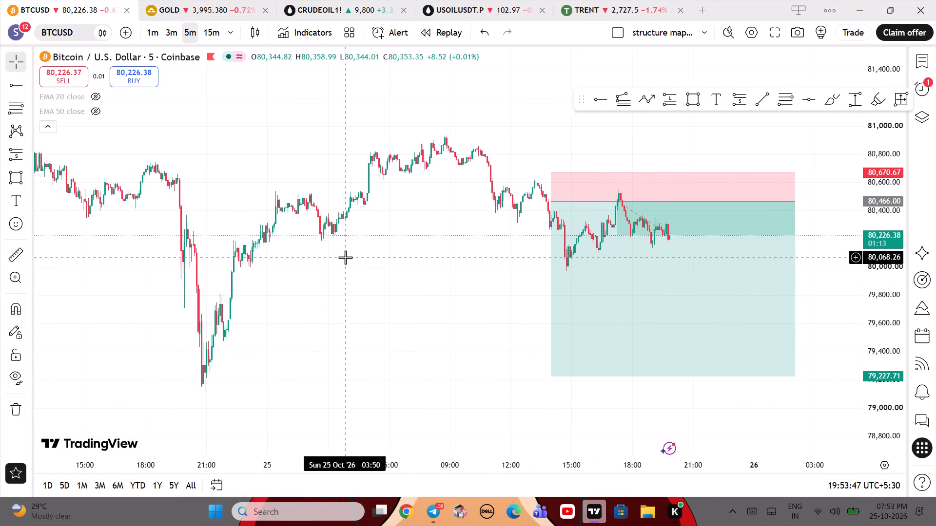
left_click_drag(311, 245, 555, 284)
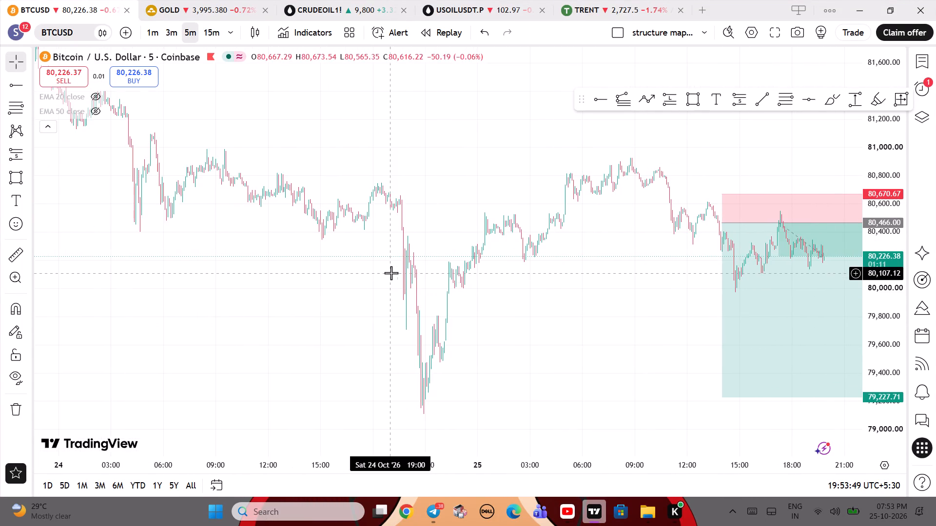
left_click_drag(391, 273, 822, 337)
left_click_drag(563, 223, 741, 296)
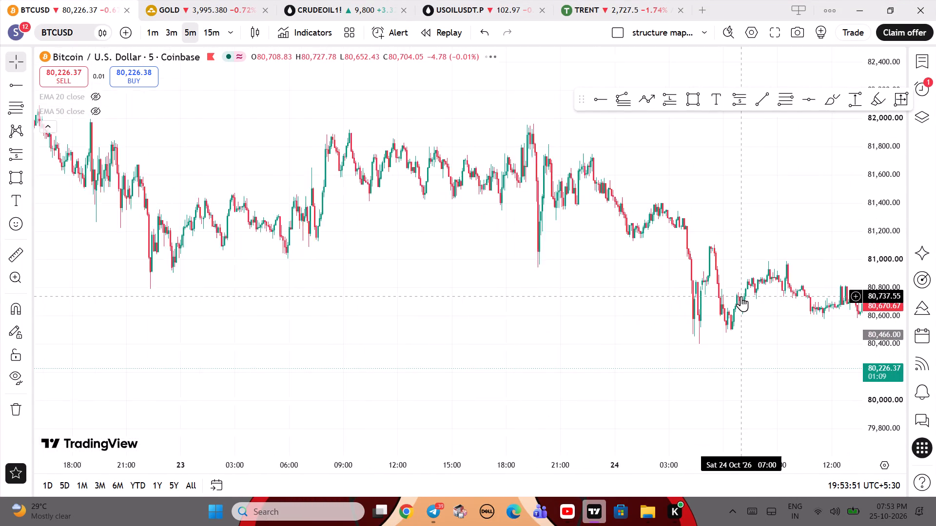
left_click_drag(465, 235, 615, 286)
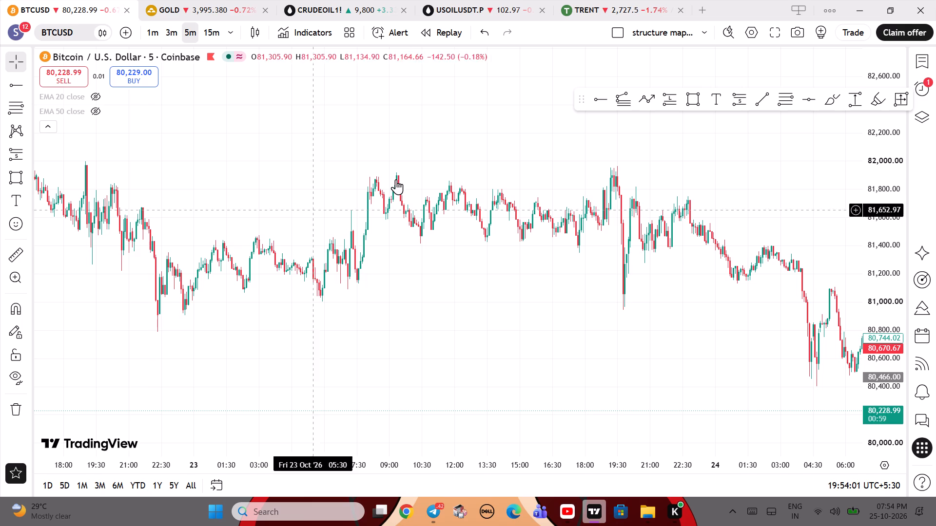
left_click(788, 103)
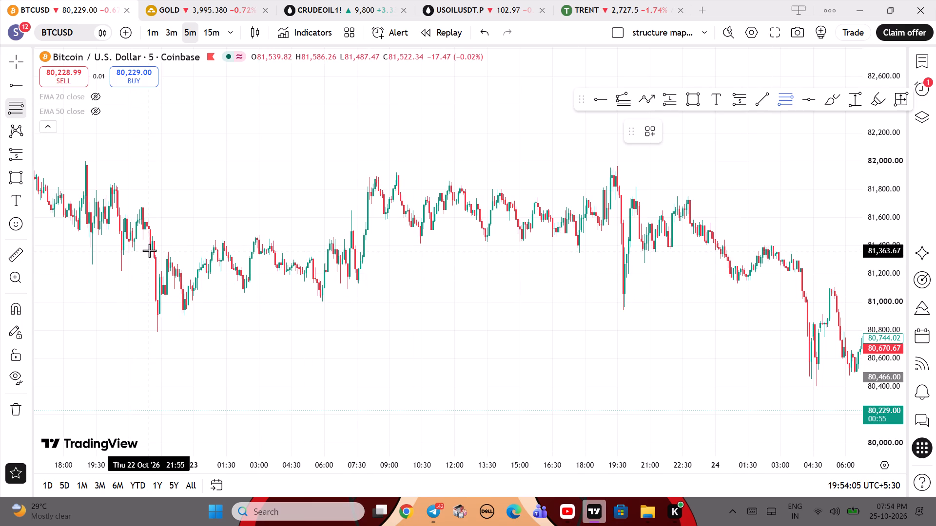
left_click_drag(149, 250, 255, 311)
left_click(255, 311)
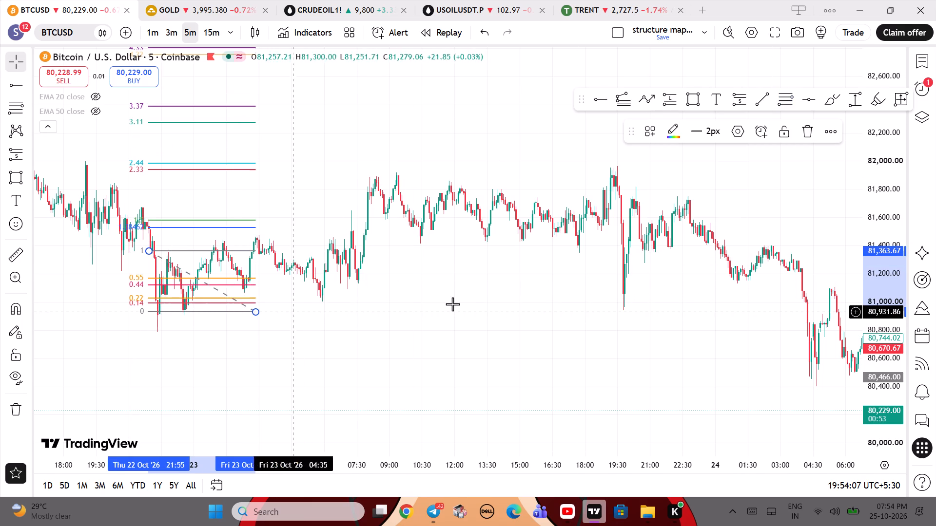
Apply the FIB2 drawing template to the new Fib retracement.
left_click(645, 133)
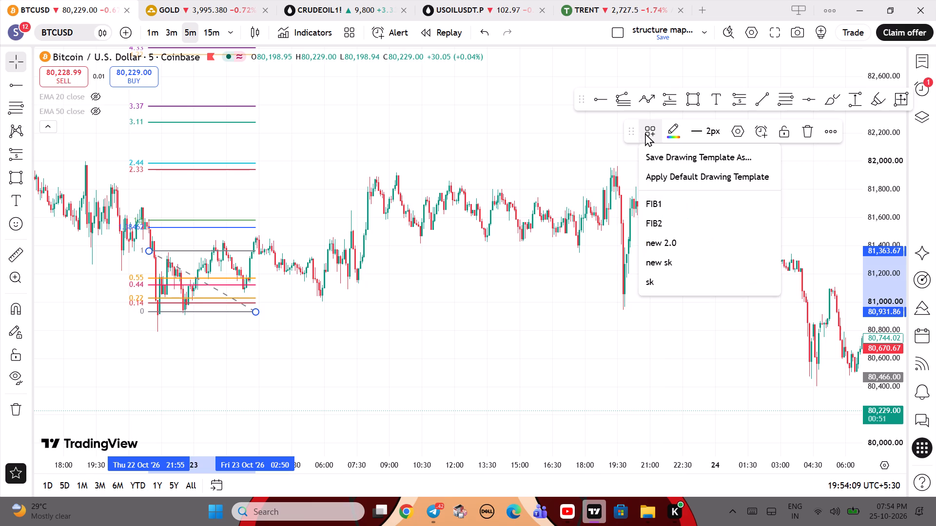
left_click(672, 219)
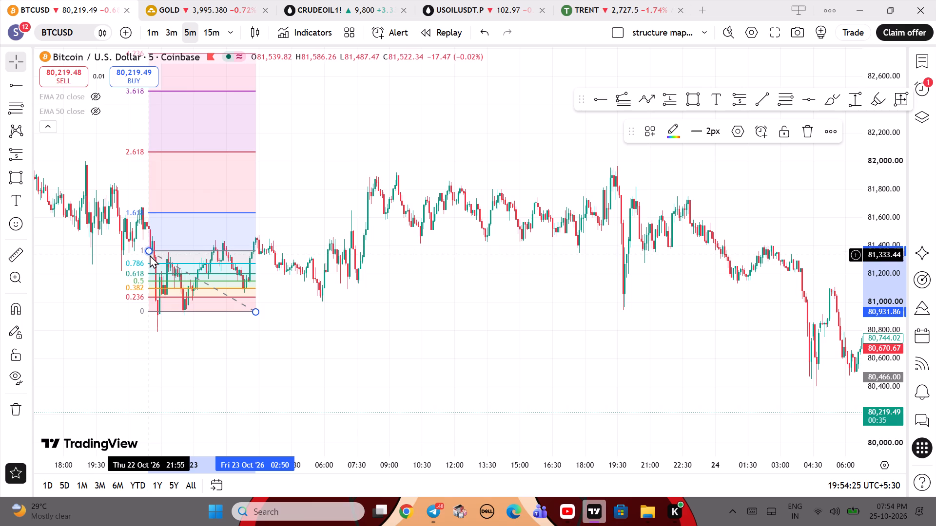
Adjust the Fib retracement's anchors to about 81,355 at 21:30 on 22 October and about 80,902 at 04:55 on 23 October.
left_click_drag(150, 249, 140, 252)
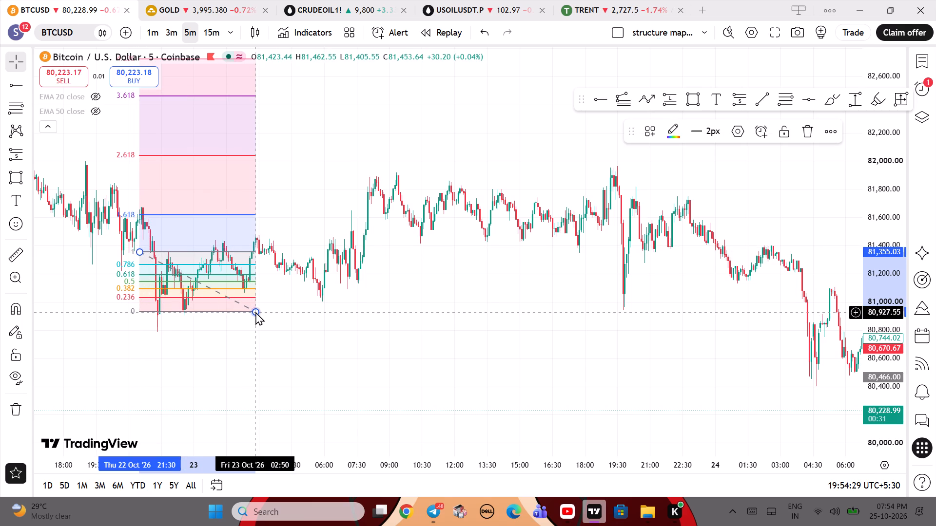
left_click_drag(255, 312, 301, 316)
left_click(301, 316)
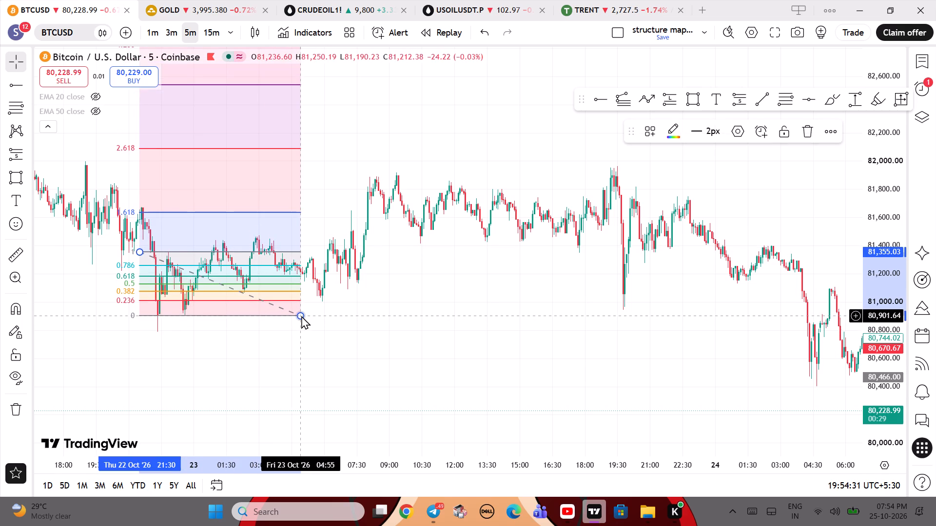
left_click(332, 317)
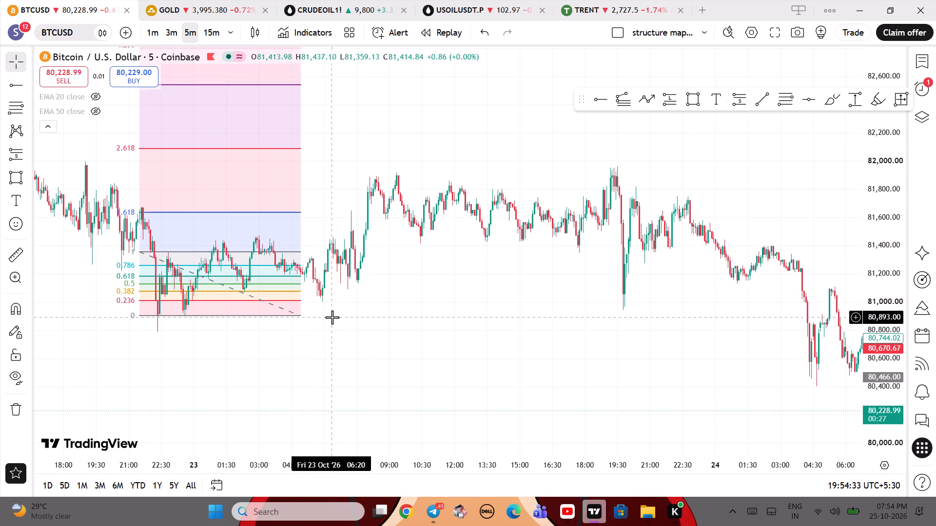
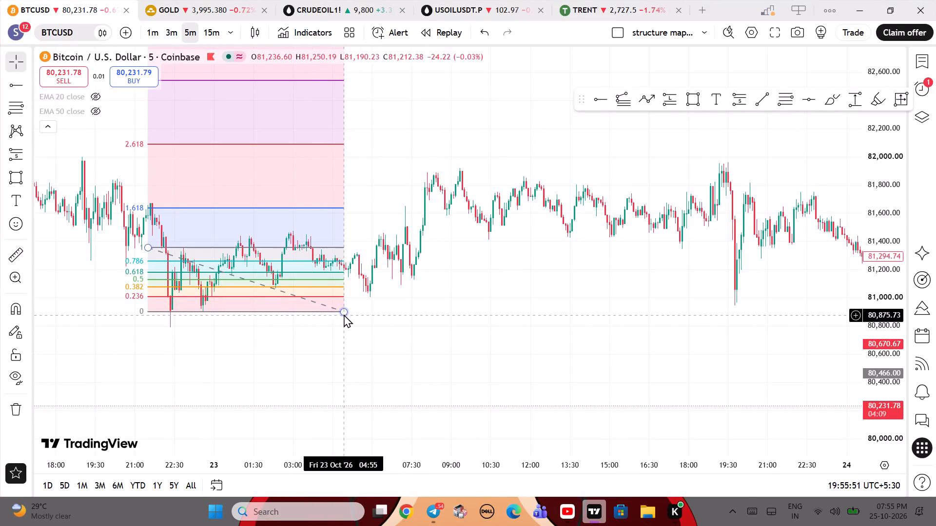
Select the Fib retracement over the 22–23 October range by its end anchor at 04:55 on 23 October.
left_click(344, 312)
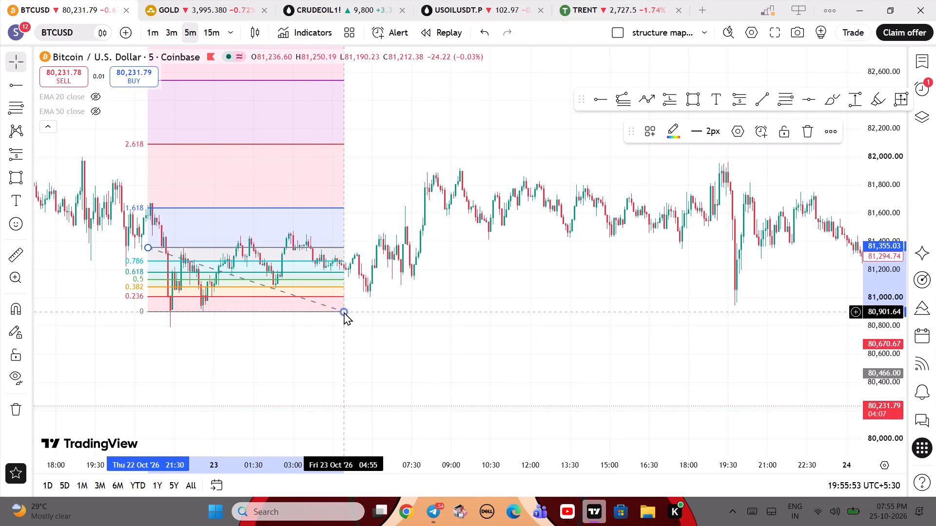
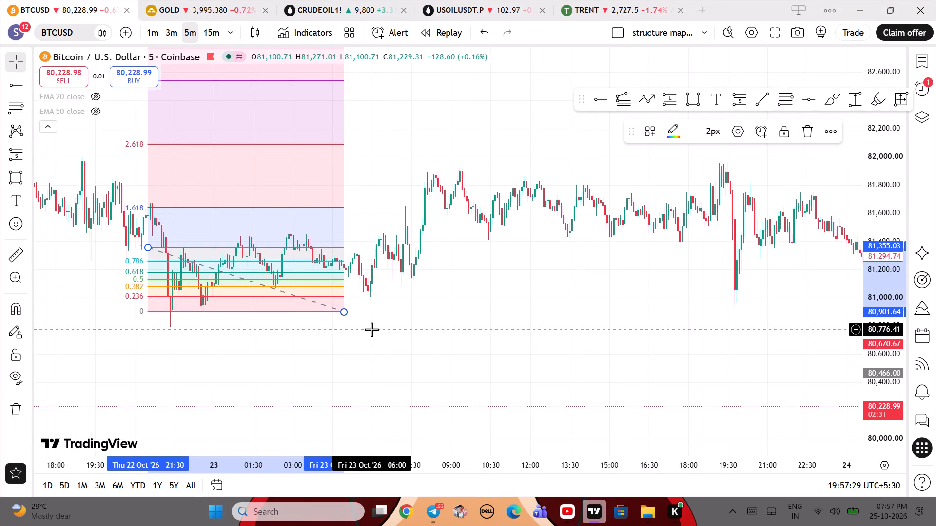
Delete the Fib retracement spanning 21:30 on 22 October to 04:55 on 23 October.
left_click(345, 313)
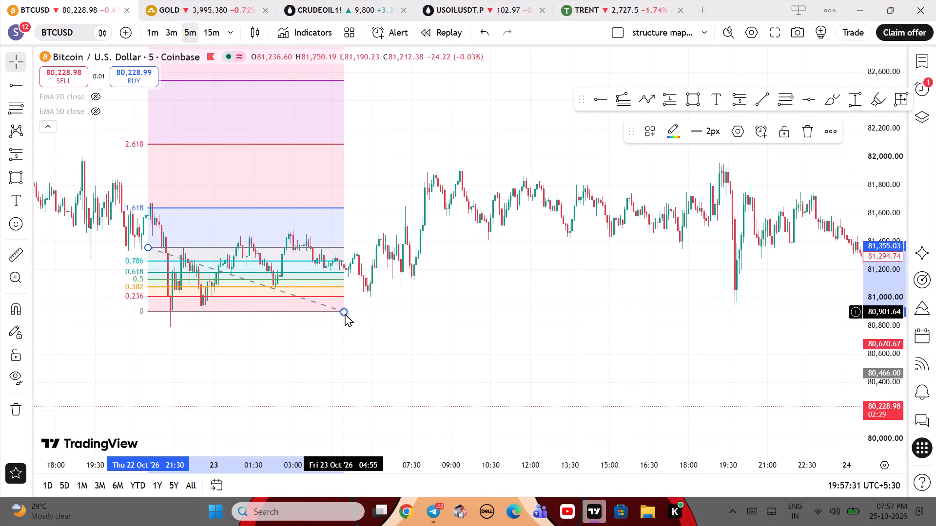
left_click(806, 132)
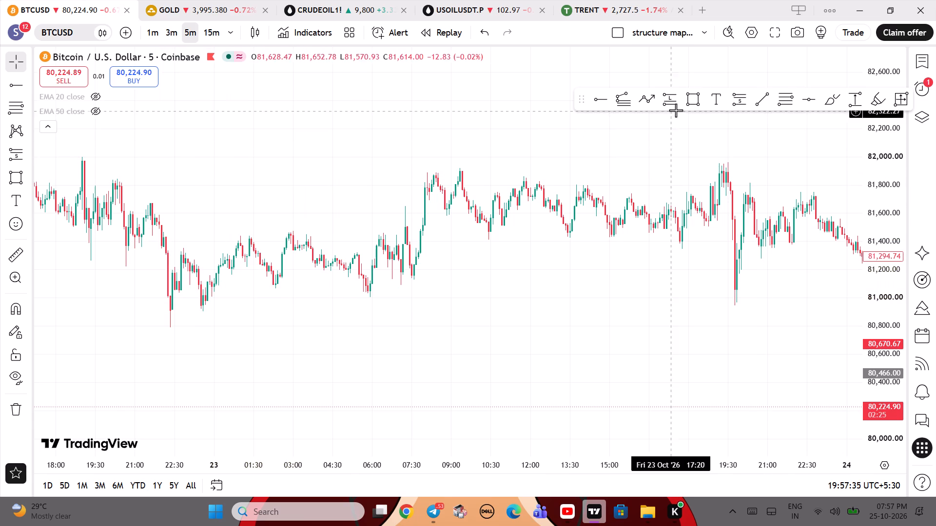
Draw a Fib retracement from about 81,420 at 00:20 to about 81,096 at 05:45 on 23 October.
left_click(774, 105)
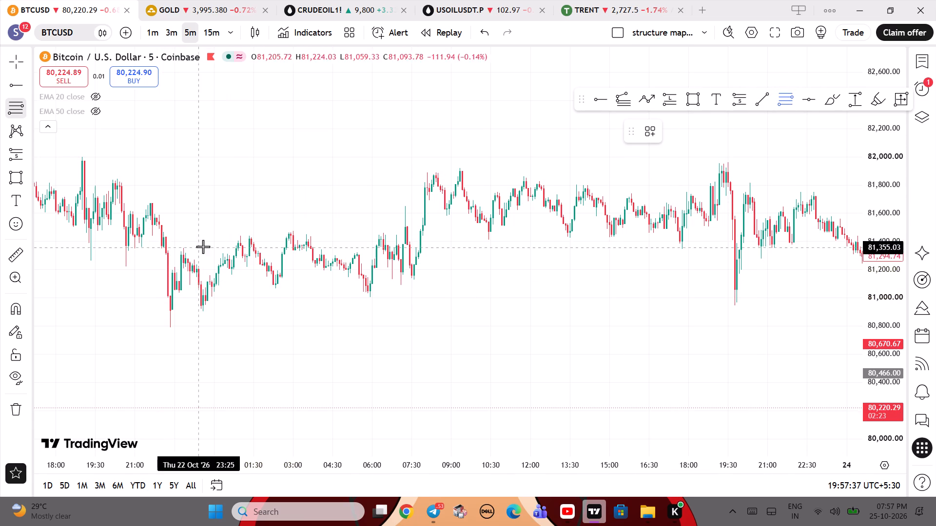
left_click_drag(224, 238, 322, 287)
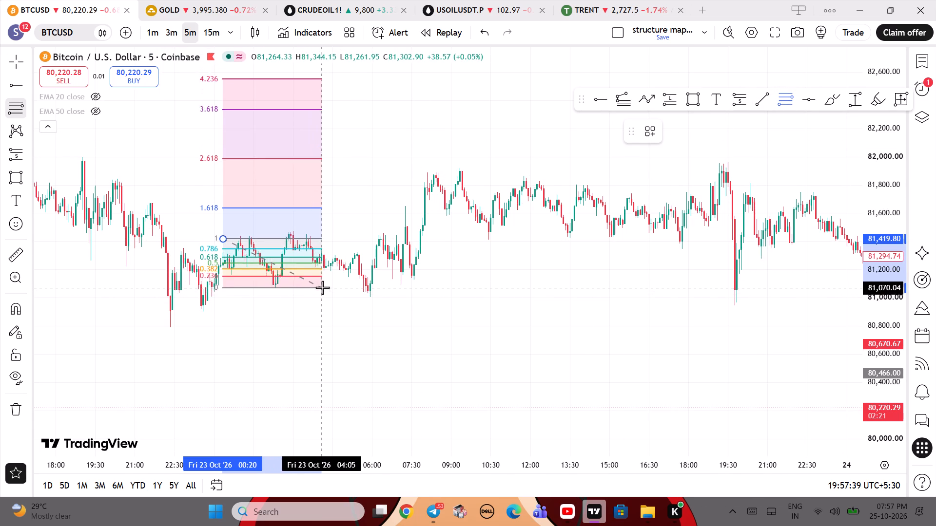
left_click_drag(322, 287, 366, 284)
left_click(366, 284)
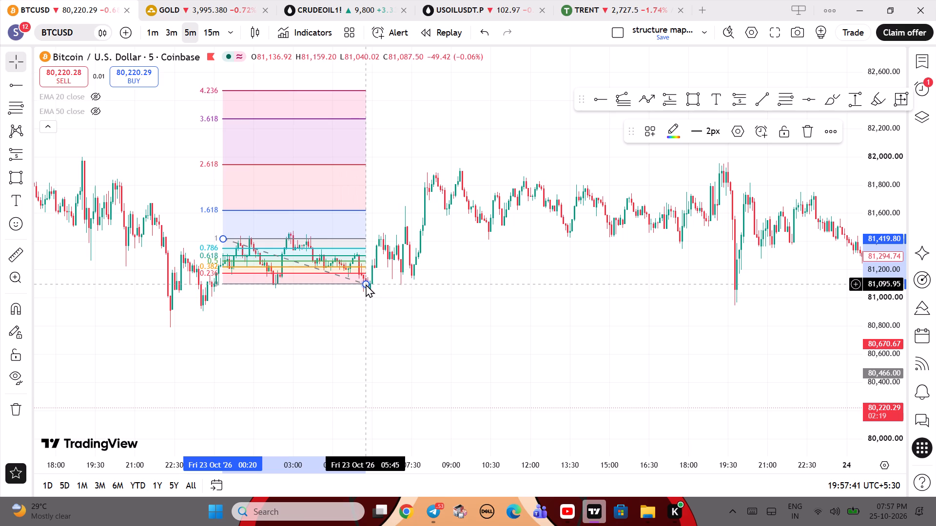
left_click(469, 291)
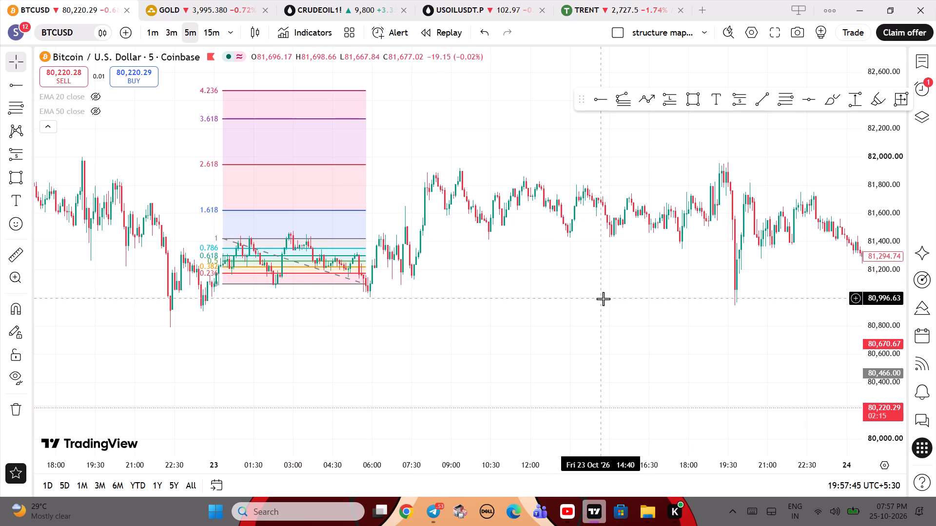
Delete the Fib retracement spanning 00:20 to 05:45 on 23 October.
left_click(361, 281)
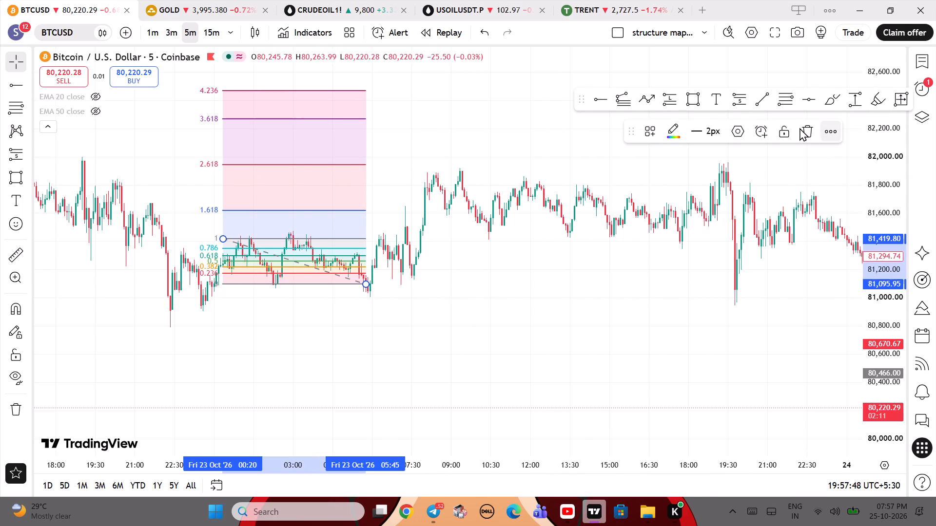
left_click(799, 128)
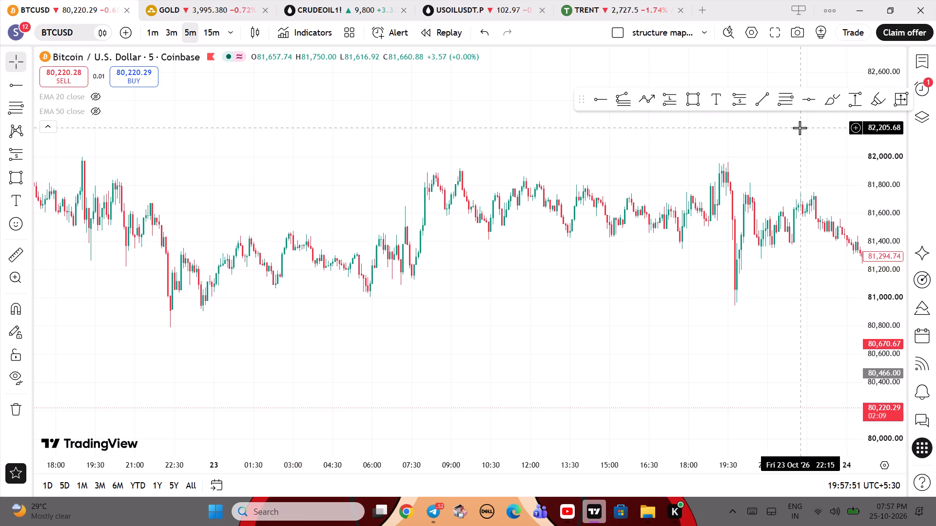
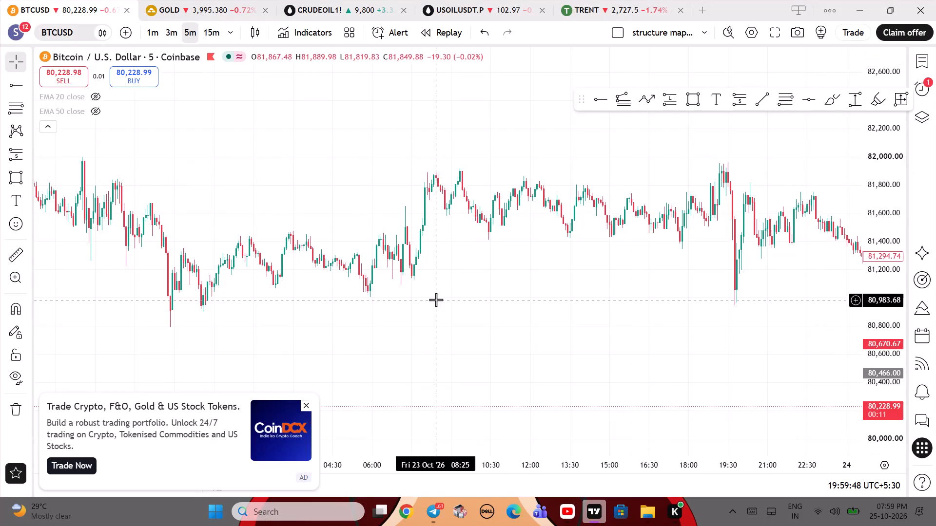
Close the advertisement covering the chart.
left_click(307, 409)
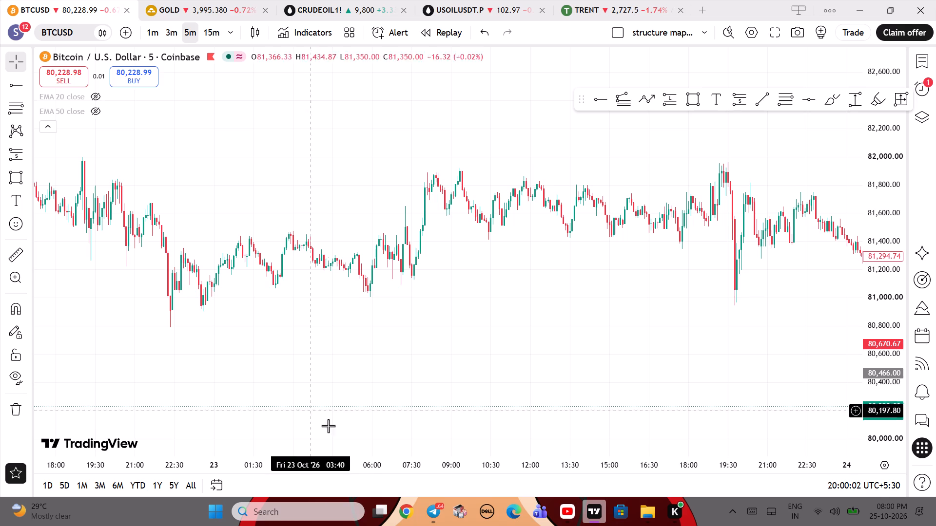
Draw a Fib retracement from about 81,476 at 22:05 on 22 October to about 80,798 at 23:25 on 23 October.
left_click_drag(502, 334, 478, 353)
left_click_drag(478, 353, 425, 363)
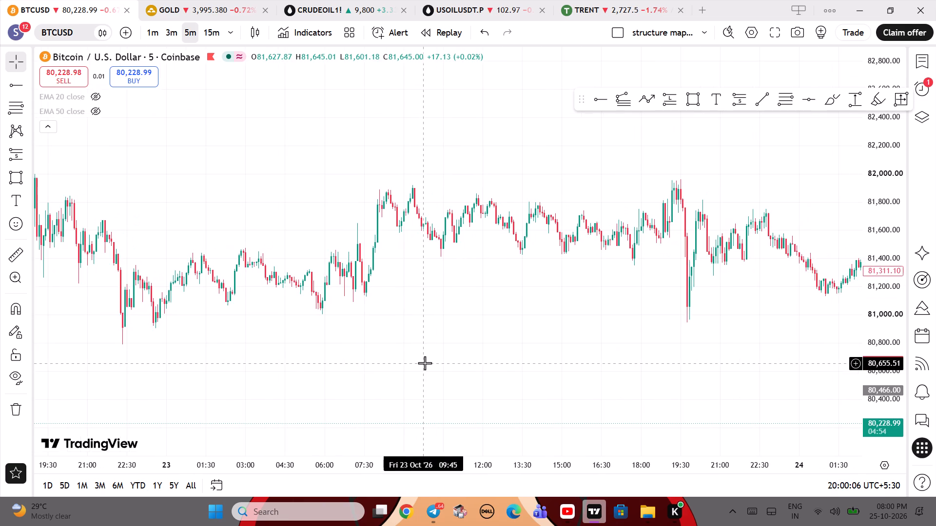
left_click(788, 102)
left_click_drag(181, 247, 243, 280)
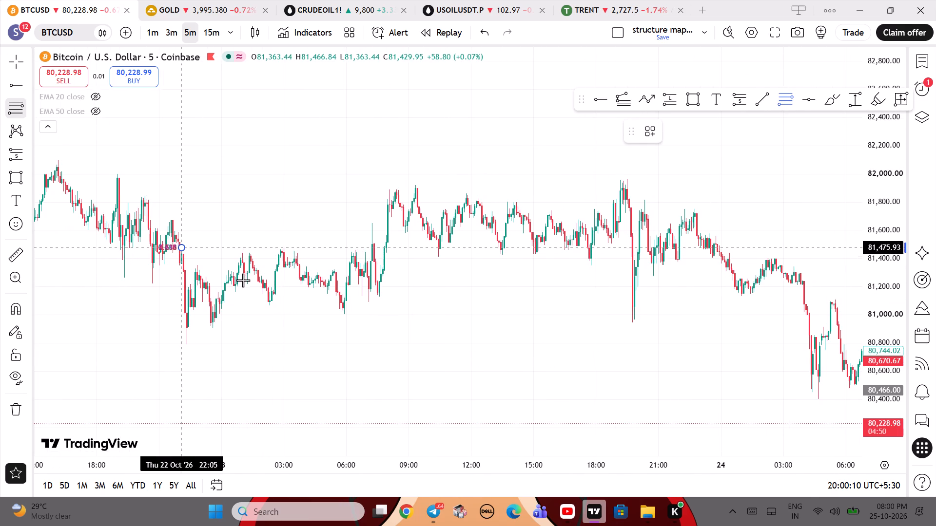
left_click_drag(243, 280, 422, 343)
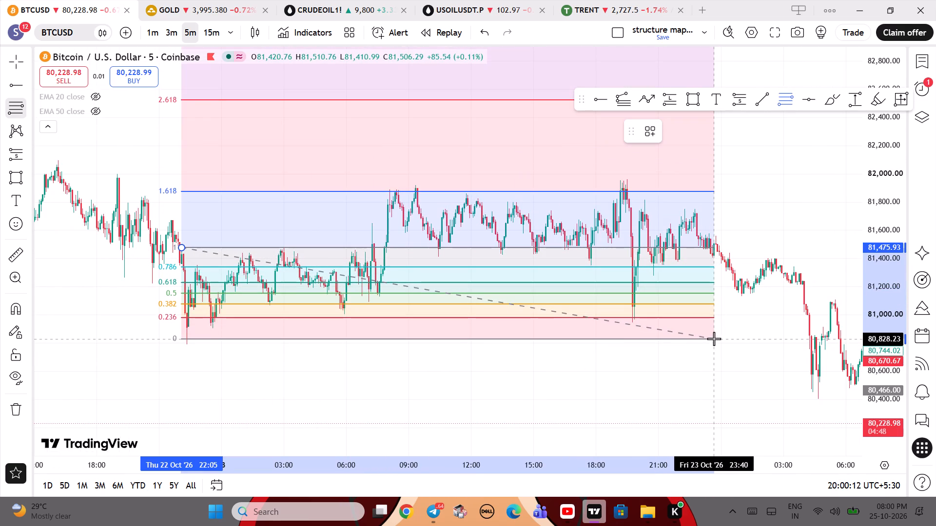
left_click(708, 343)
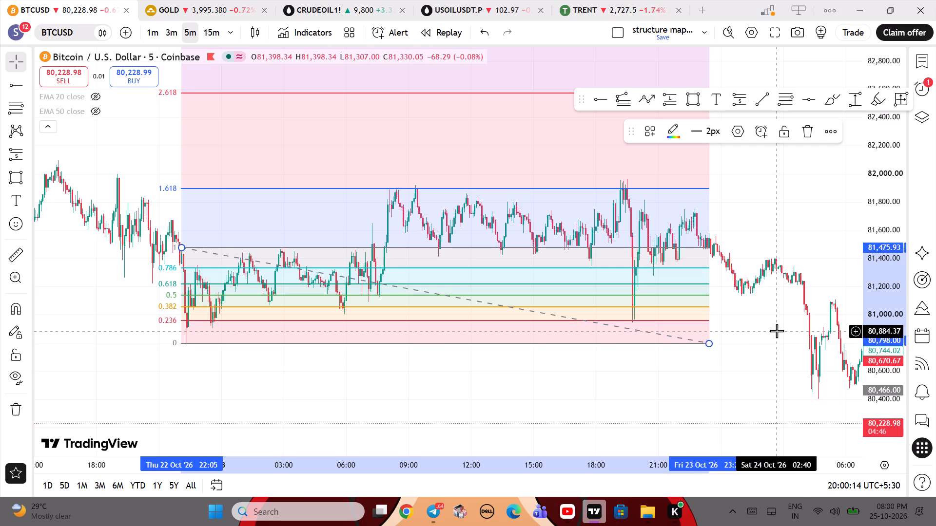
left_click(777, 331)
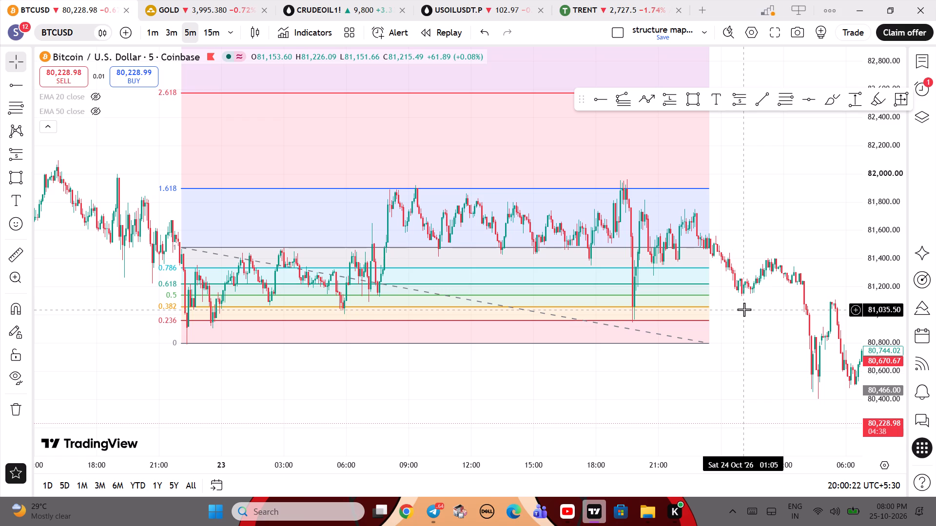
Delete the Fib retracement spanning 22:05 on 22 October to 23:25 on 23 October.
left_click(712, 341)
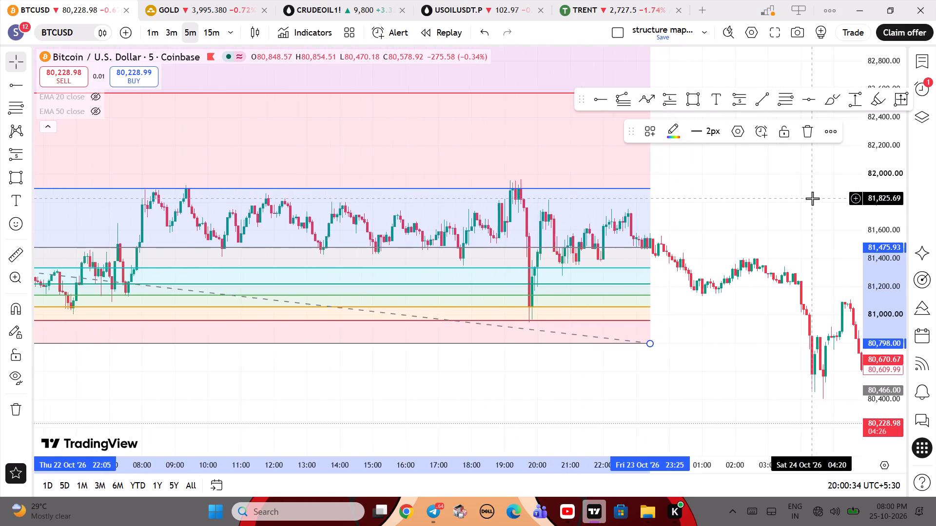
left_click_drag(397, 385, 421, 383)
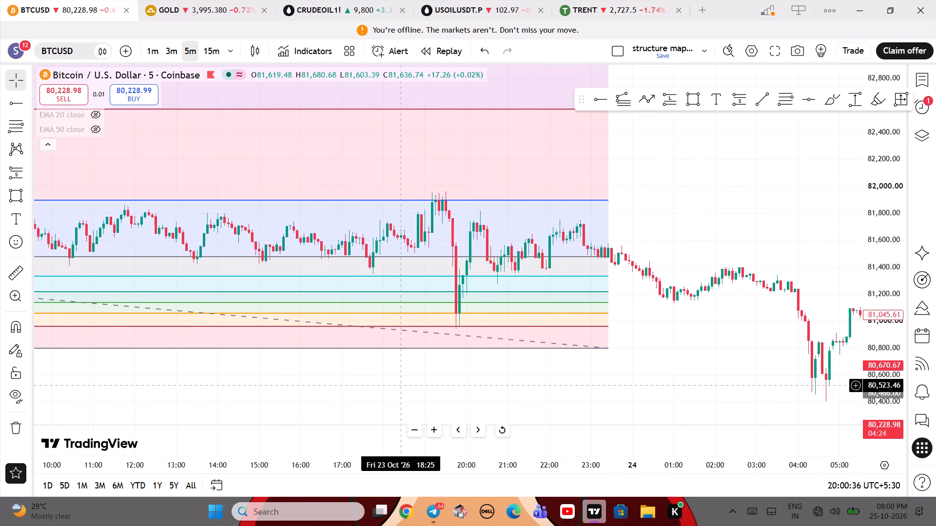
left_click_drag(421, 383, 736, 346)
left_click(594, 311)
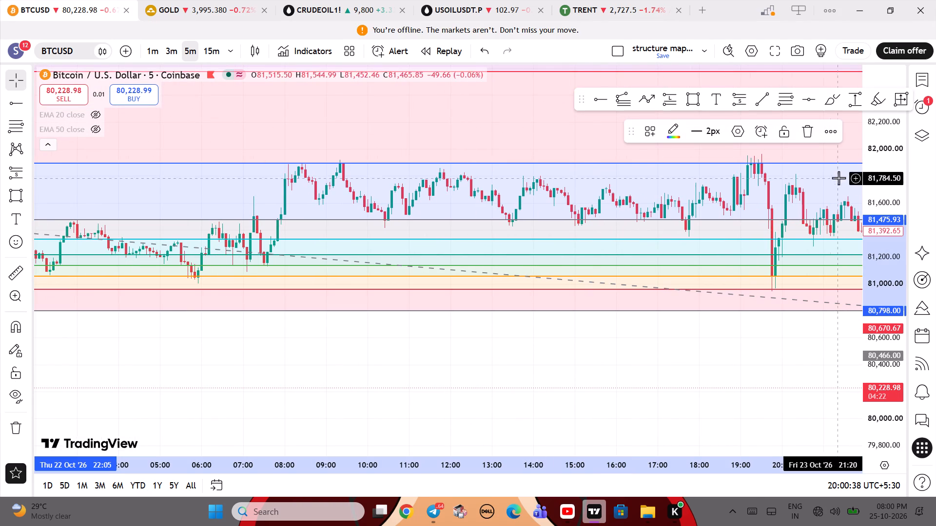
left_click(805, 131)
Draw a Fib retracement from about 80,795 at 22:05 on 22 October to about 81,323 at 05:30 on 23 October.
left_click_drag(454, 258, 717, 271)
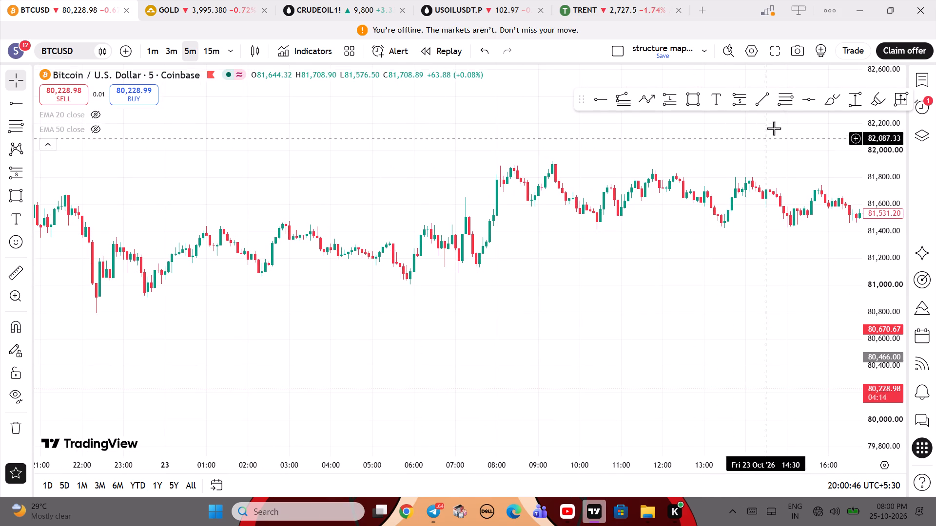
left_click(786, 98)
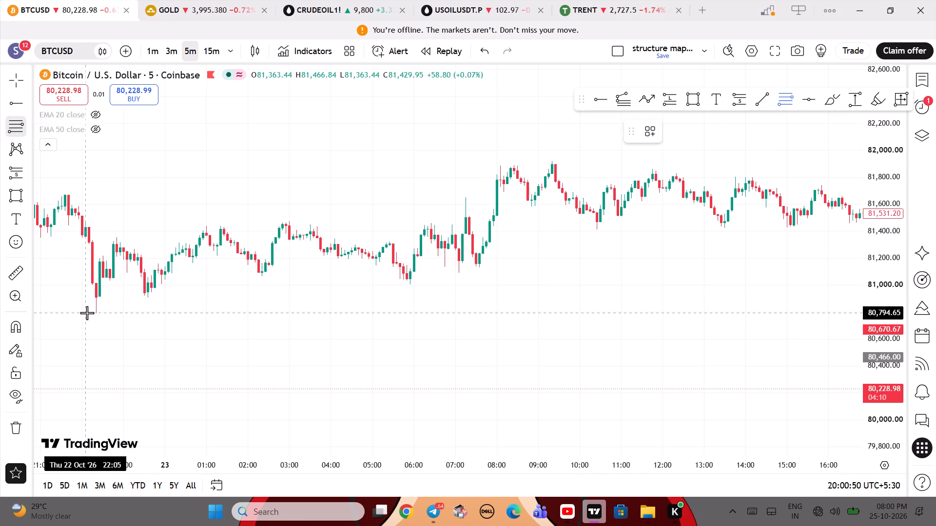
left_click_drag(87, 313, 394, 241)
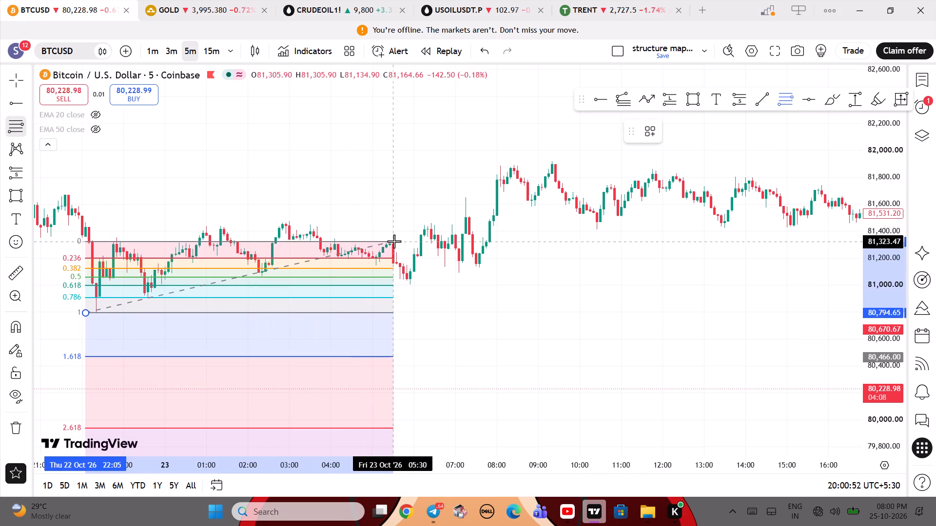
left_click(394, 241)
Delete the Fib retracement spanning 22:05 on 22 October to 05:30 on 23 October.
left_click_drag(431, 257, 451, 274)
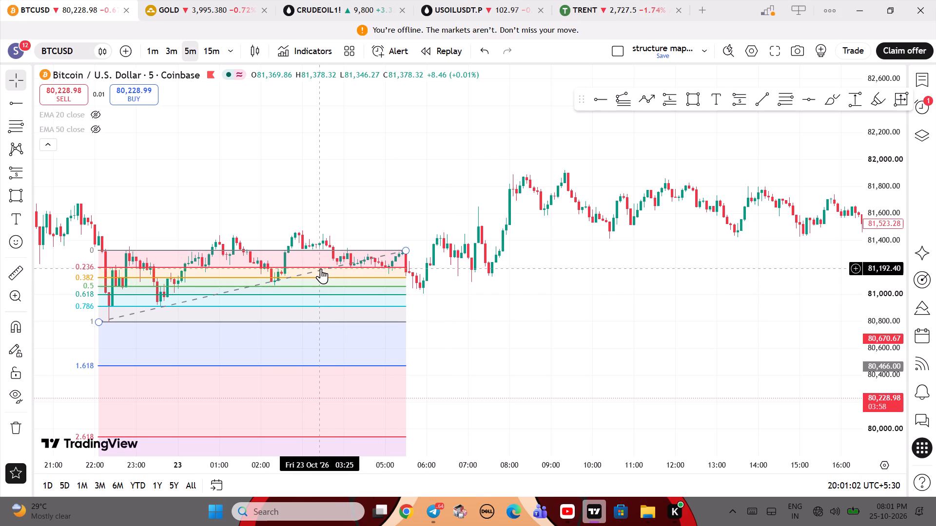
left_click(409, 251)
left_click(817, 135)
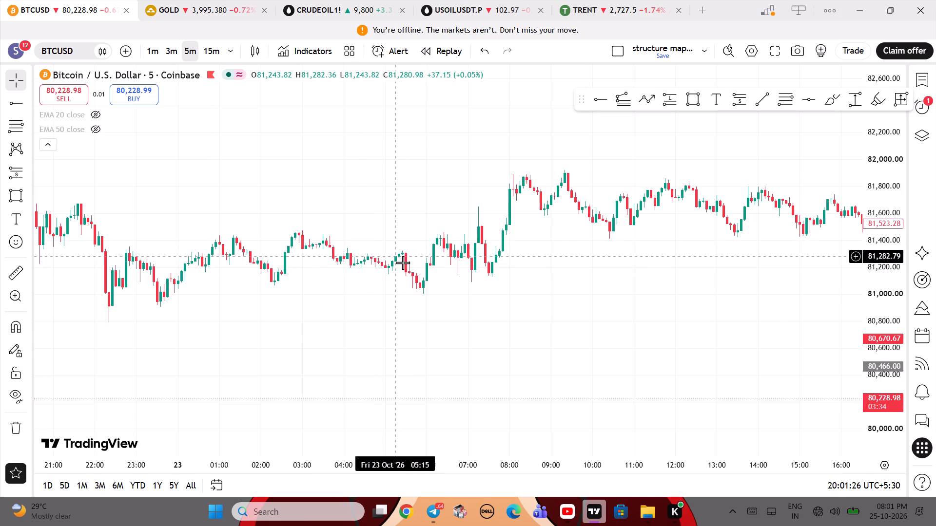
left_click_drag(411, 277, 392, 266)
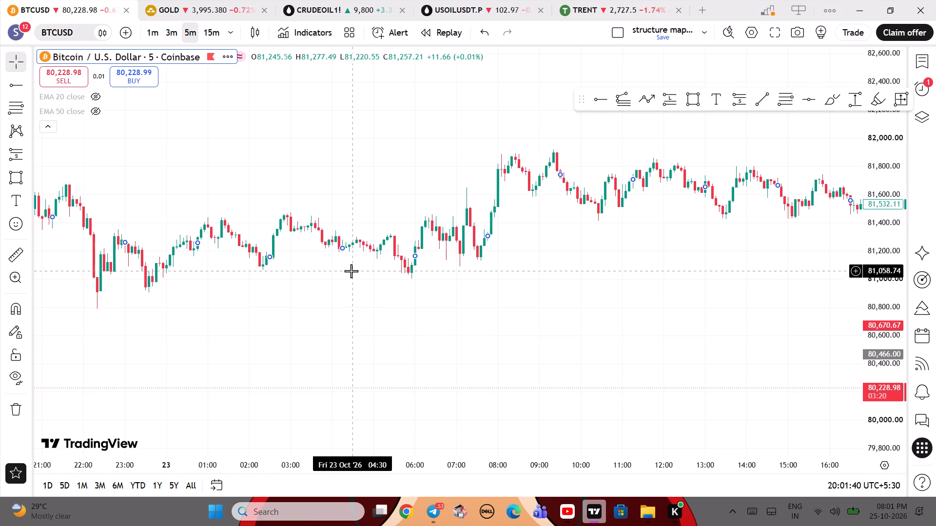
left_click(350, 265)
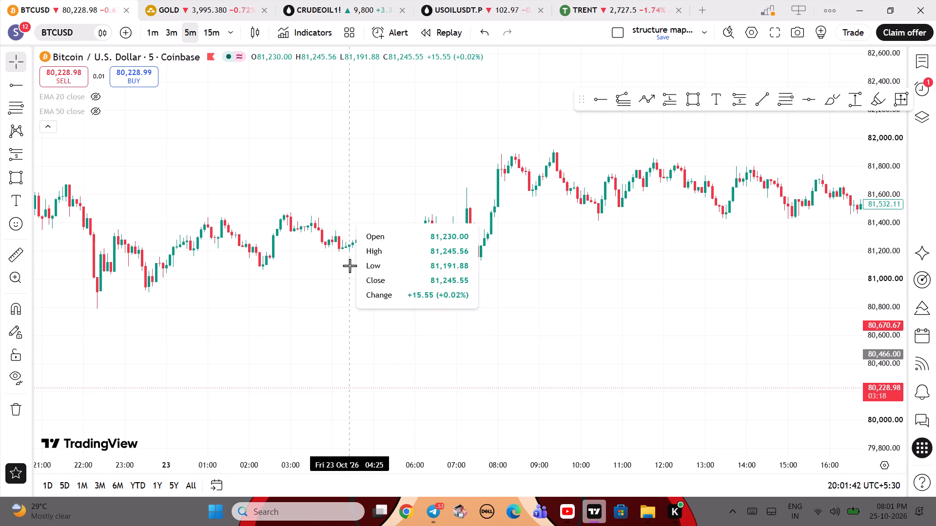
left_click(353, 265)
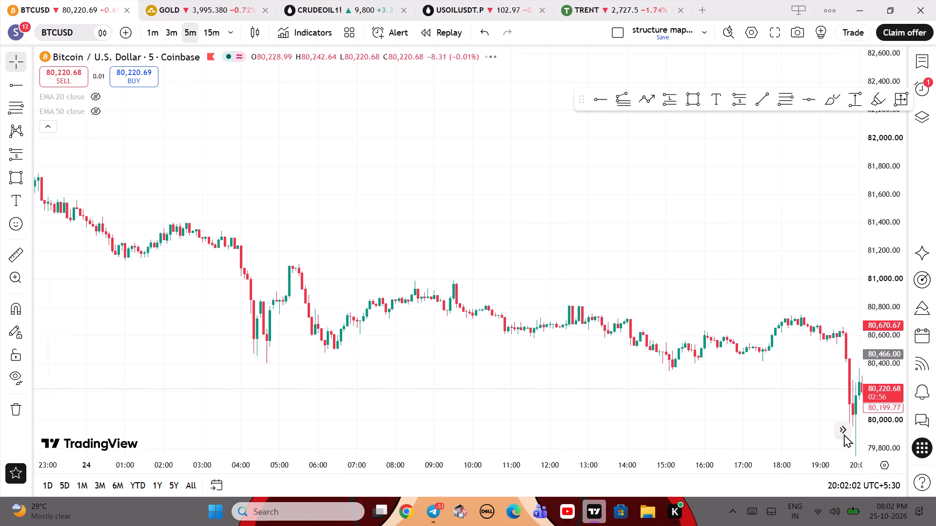
Return the chart to the latest bars and show the short position on 25 October.
left_click(844, 434)
left_click_drag(486, 375, 392, 158)
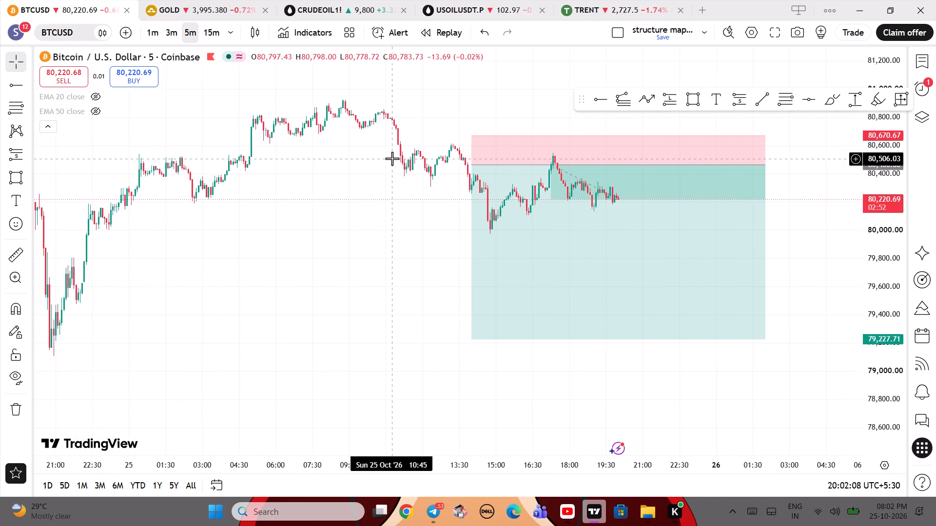
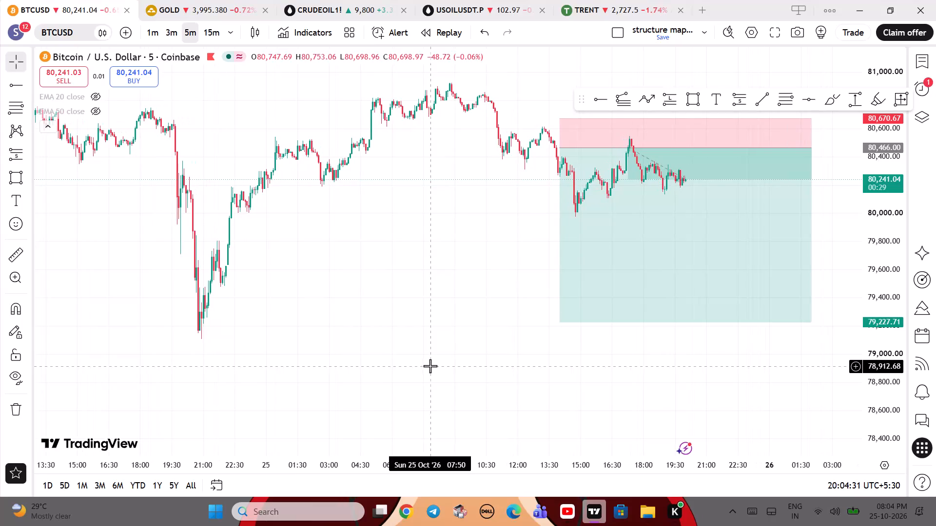
Examine the BTCUSD 5-minute price action from the short position on 25 October back through the 24 October sell-off.
left_click_drag(359, 253, 333, 297)
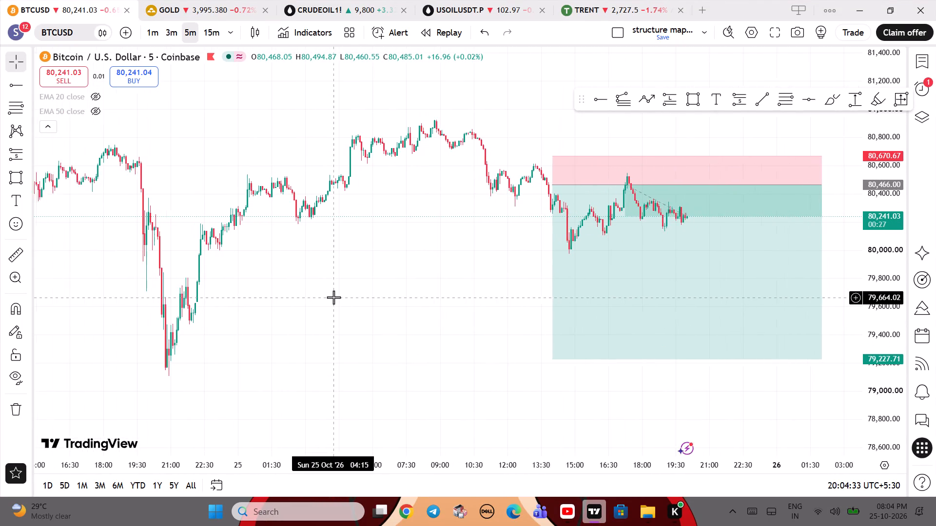
left_click_drag(380, 292, 280, 301)
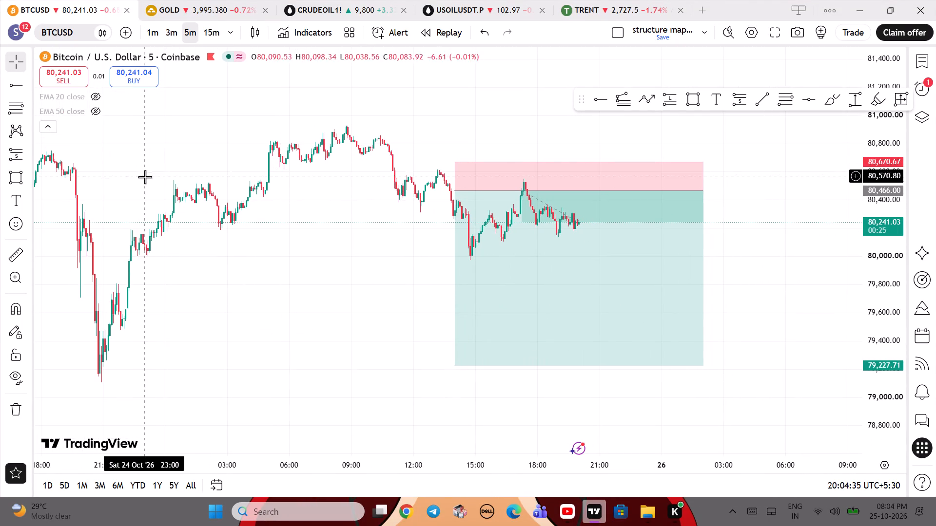
left_click(420, 241)
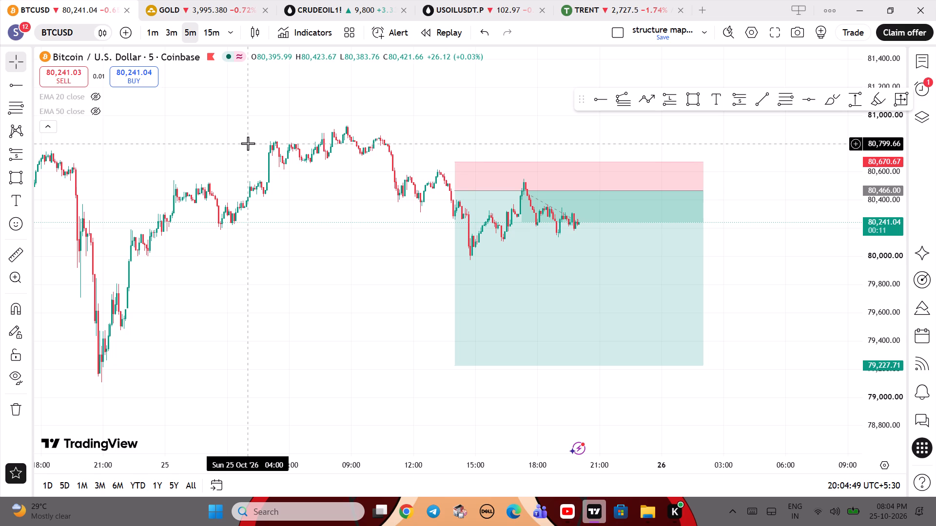
left_click_drag(443, 120, 564, 181)
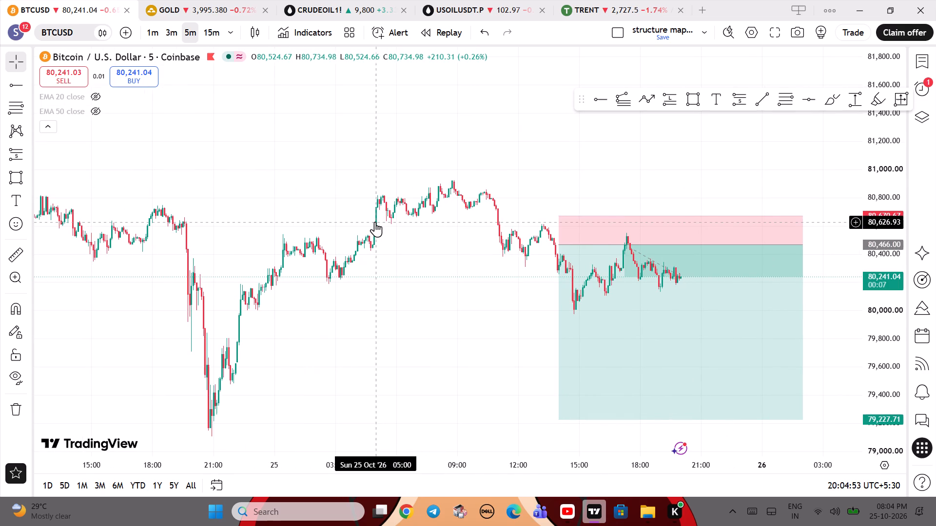
left_click_drag(292, 221, 491, 250)
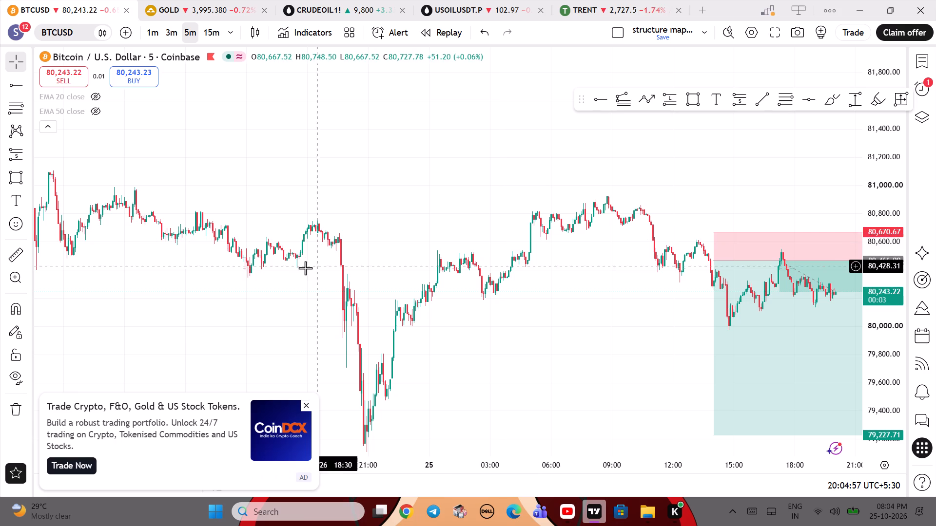
left_click_drag(305, 268, 436, 291)
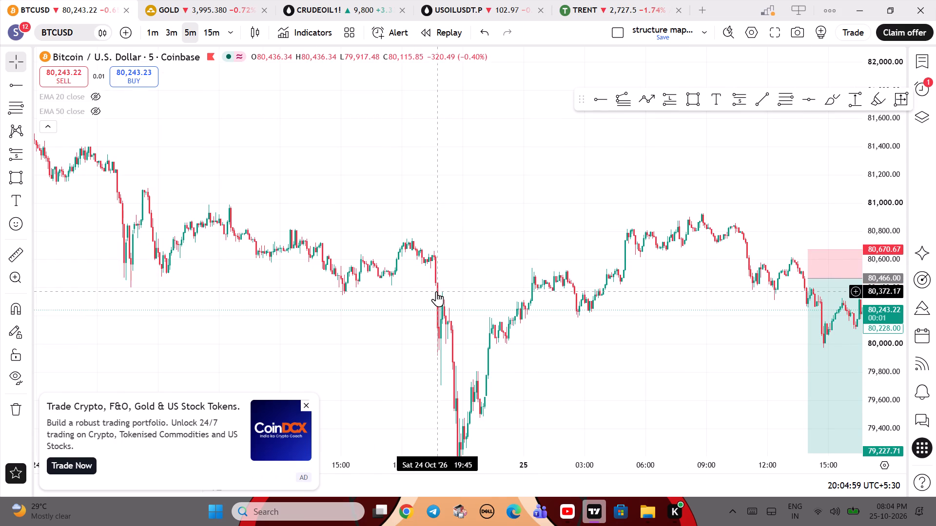